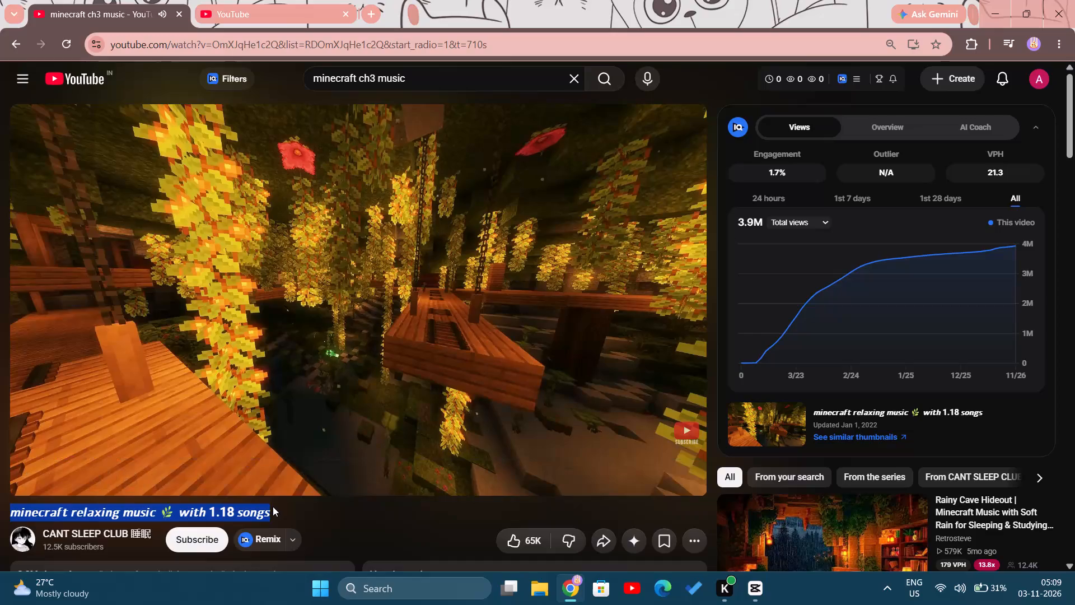
Copy the selected video title "minecraft relaxing music with 1.18 songs".
right_click(240, 508)
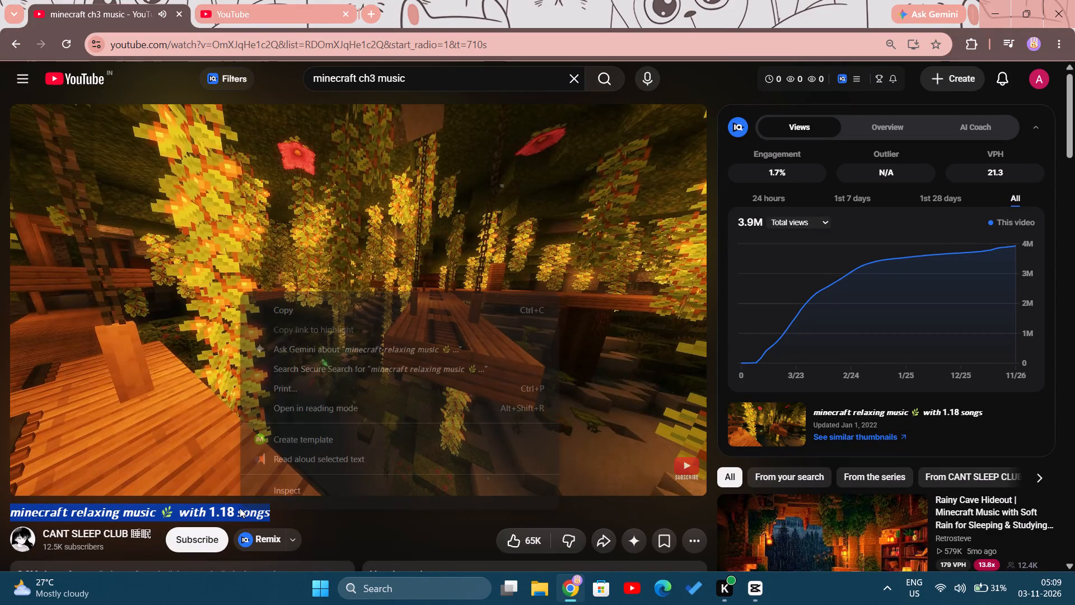
click(298, 310)
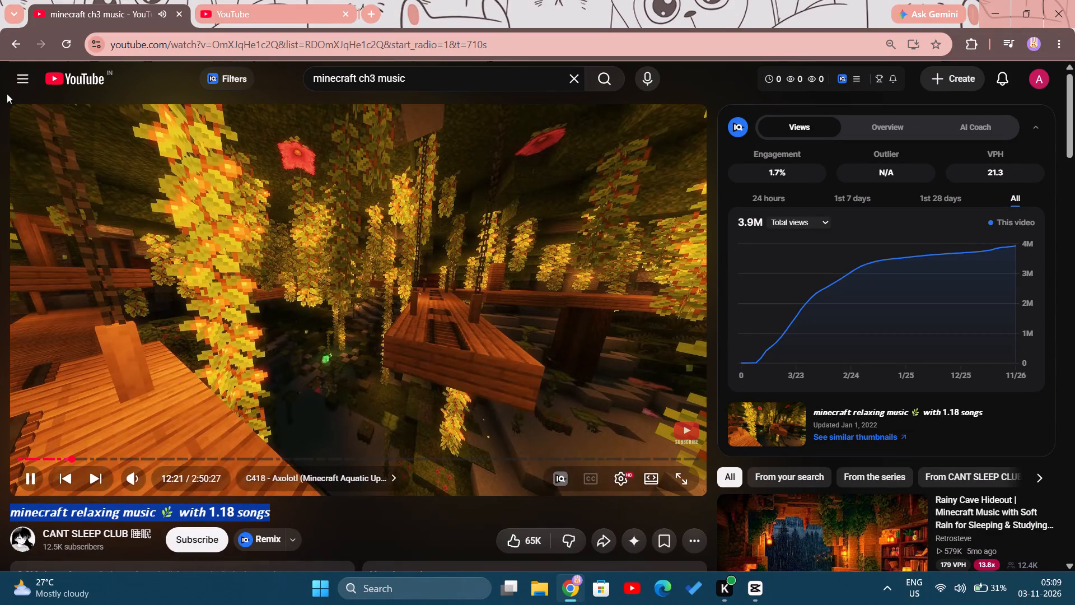
Return to the "minecraft ch3 music" search results, close the mini player and browse further down the results.
click(16, 46)
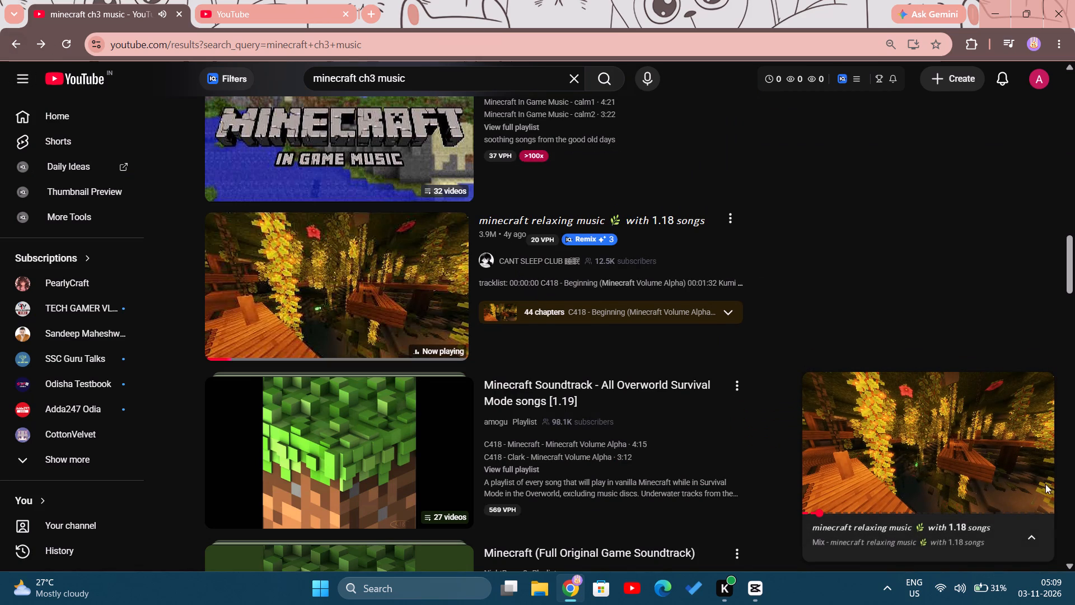
click(1041, 387)
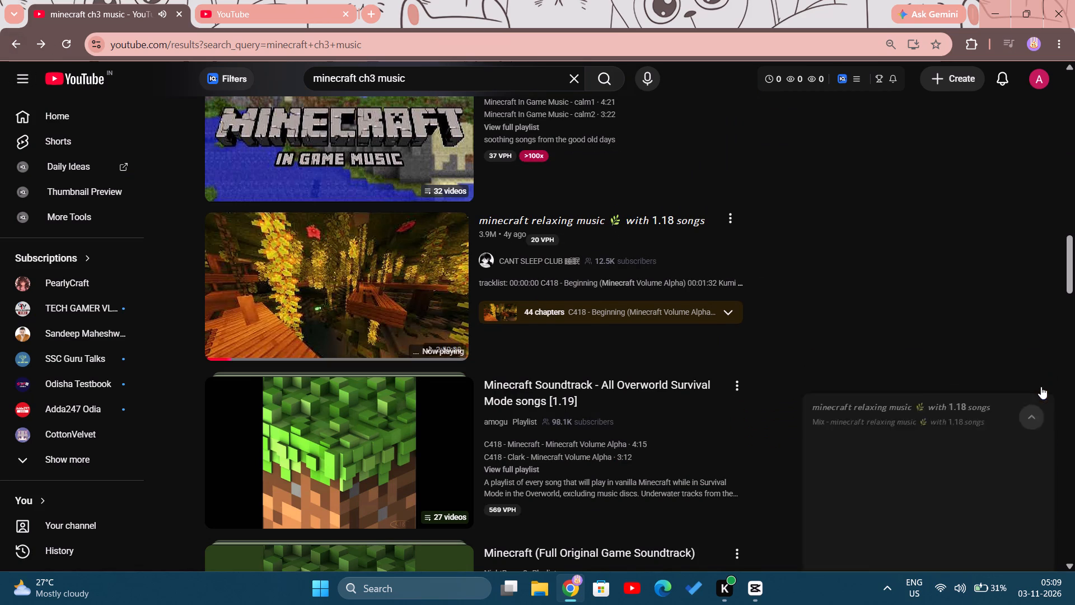
drag(1069, 248, 1069, 284)
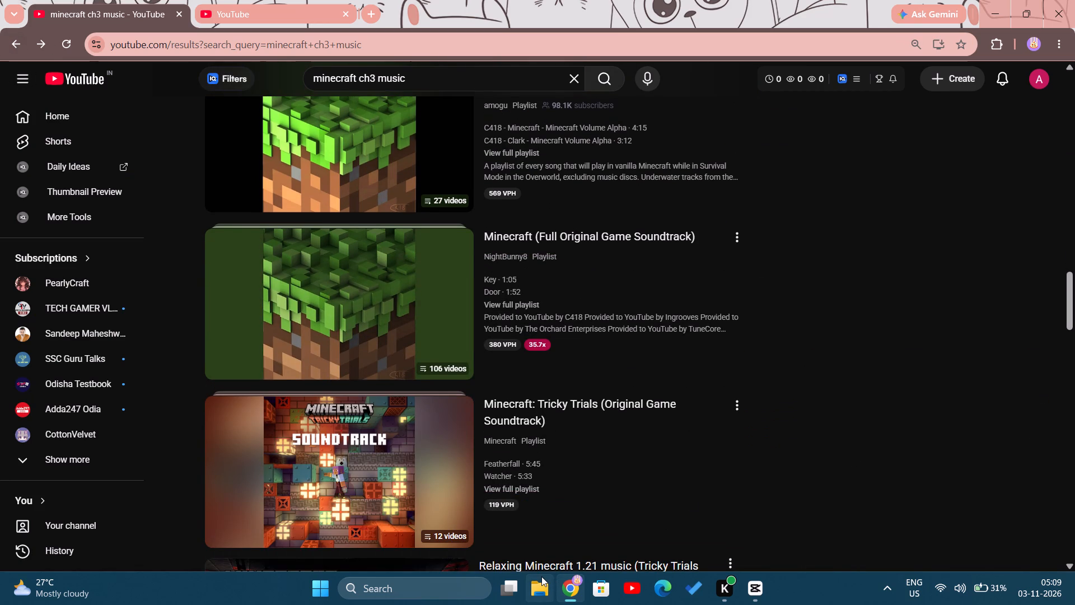
In File Explorer, preview the first 0816(2) audio file from the recordings folder's calm pro subfolder, skipping ahead to about 0:23, and close the player.
click(541, 576)
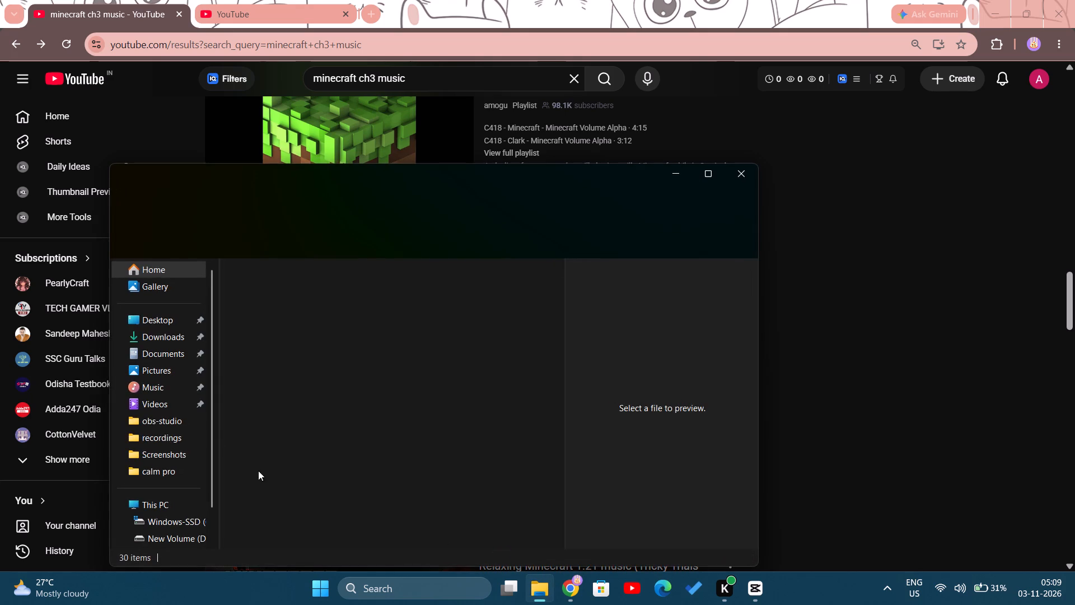
click(174, 338)
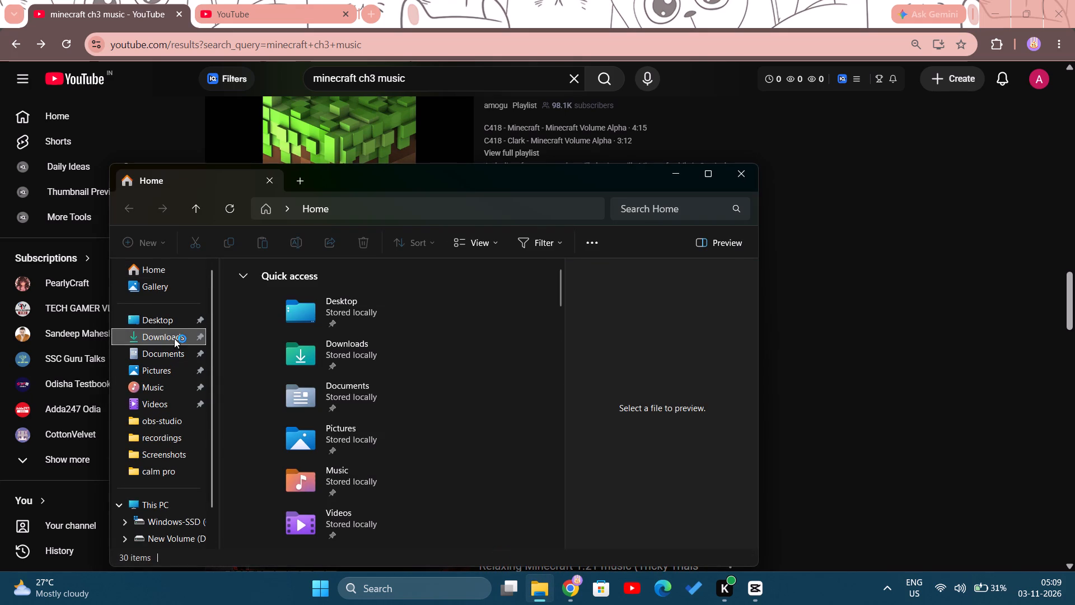
click(166, 442)
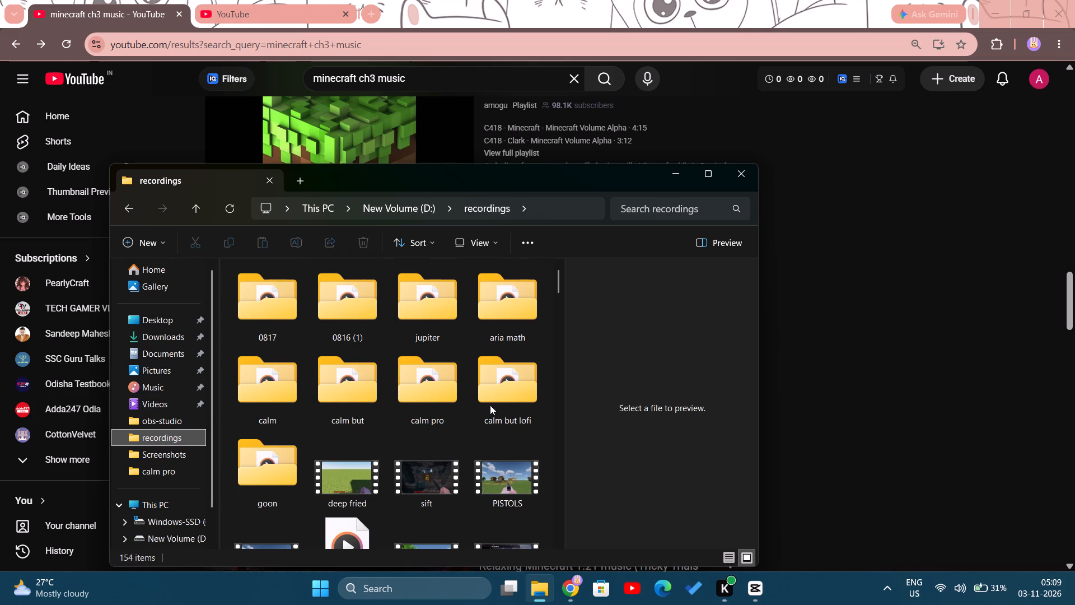
double_click(422, 406)
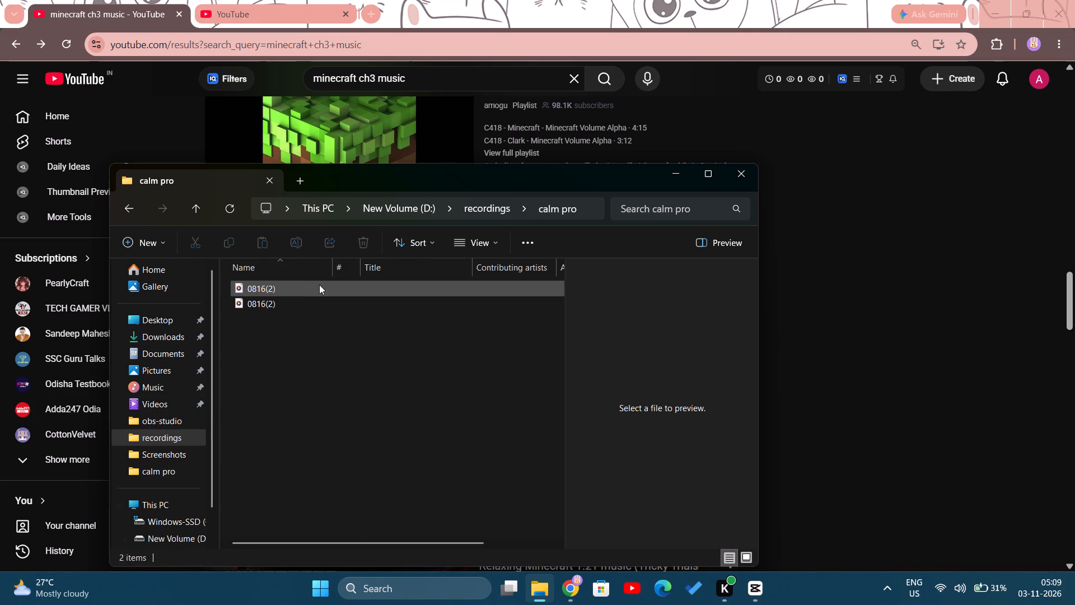
double_click(320, 284)
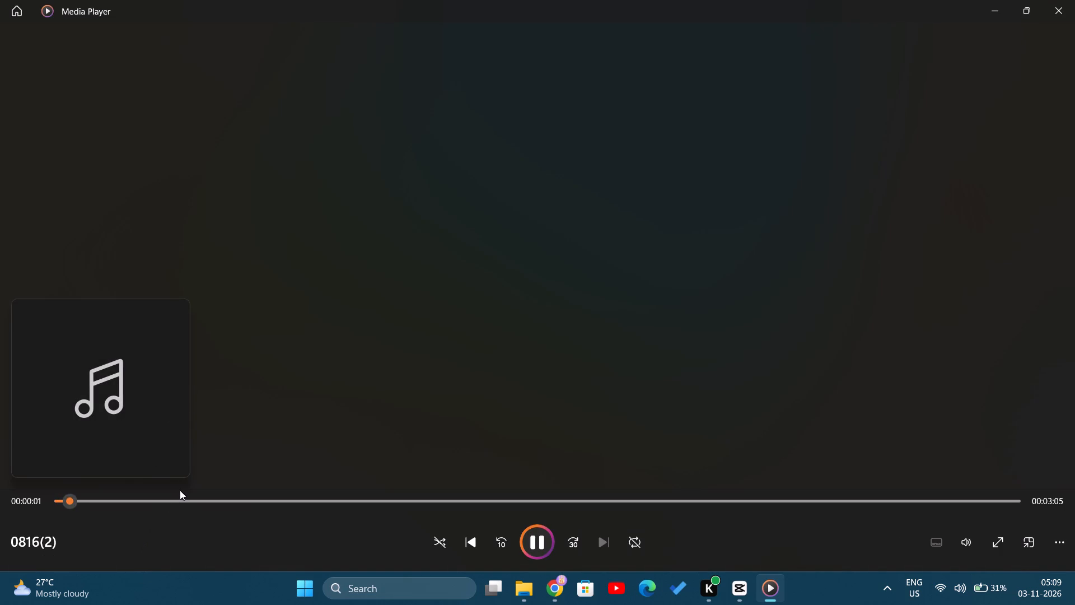
click(180, 490)
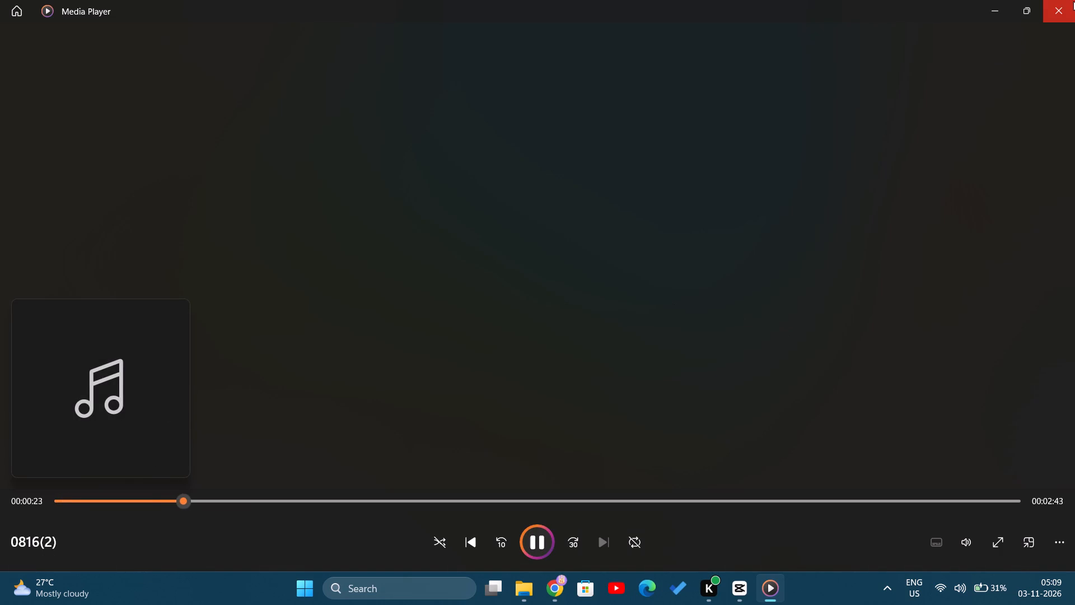
click(1073, 1)
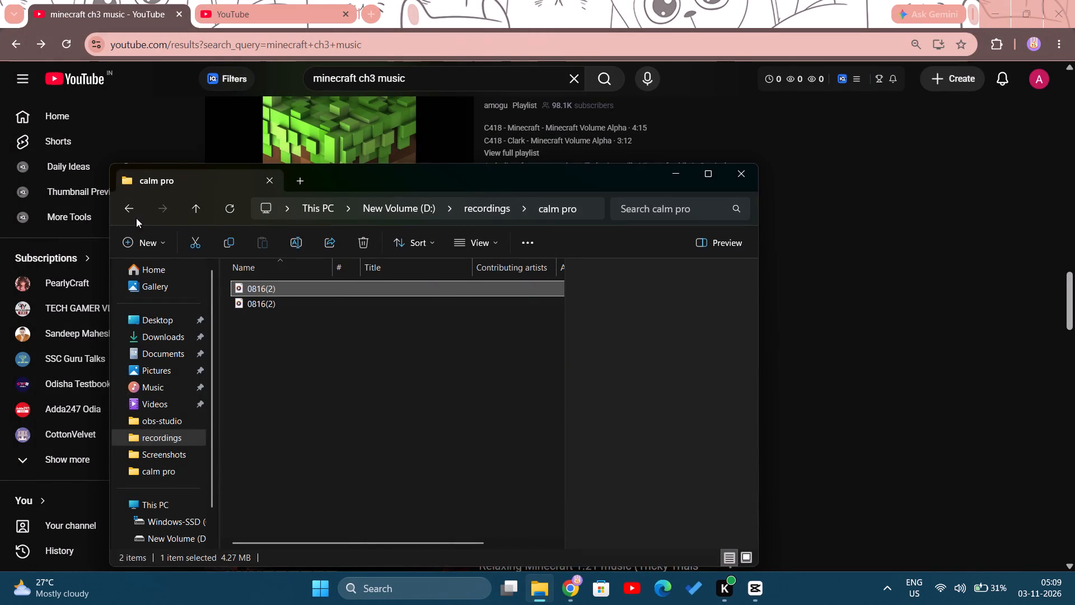
Preview the first 0816(4) audio file from the calm subfolder of recordings, skipping ahead a little, and close the player.
click(129, 213)
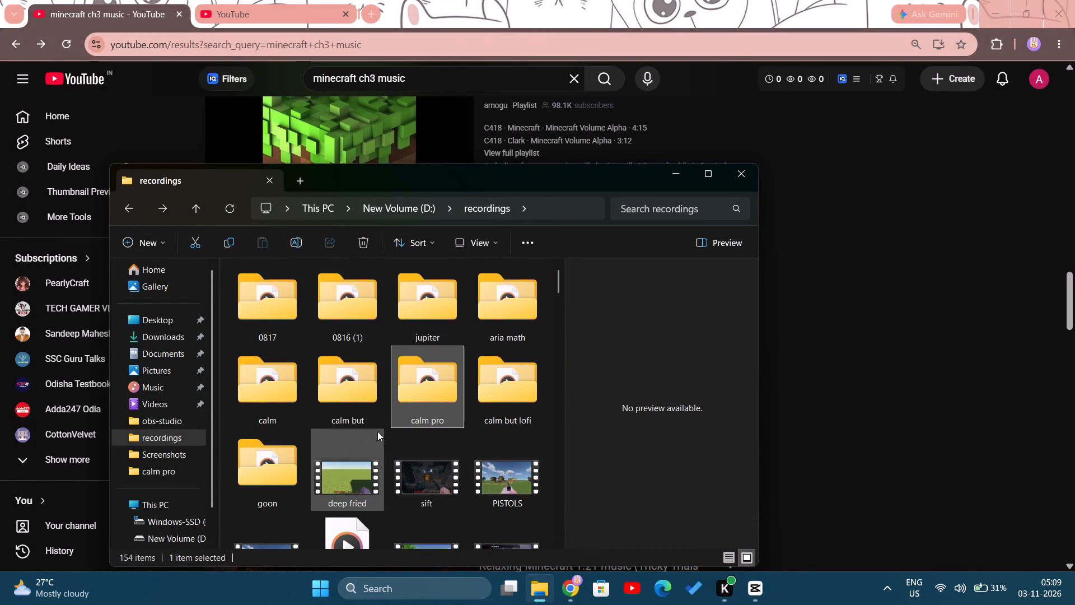
double_click(274, 387)
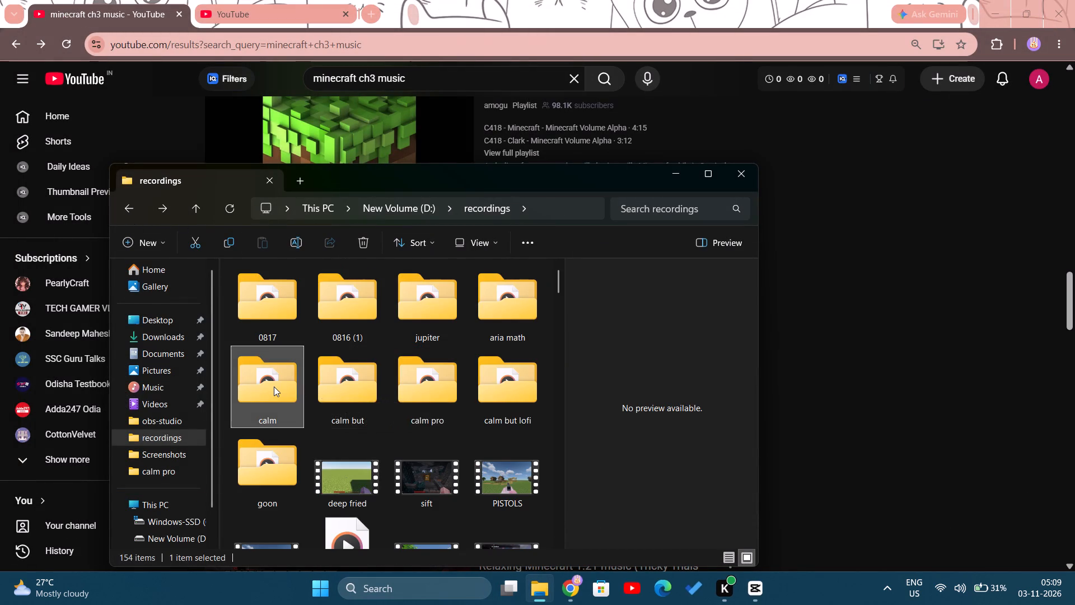
double_click(309, 287)
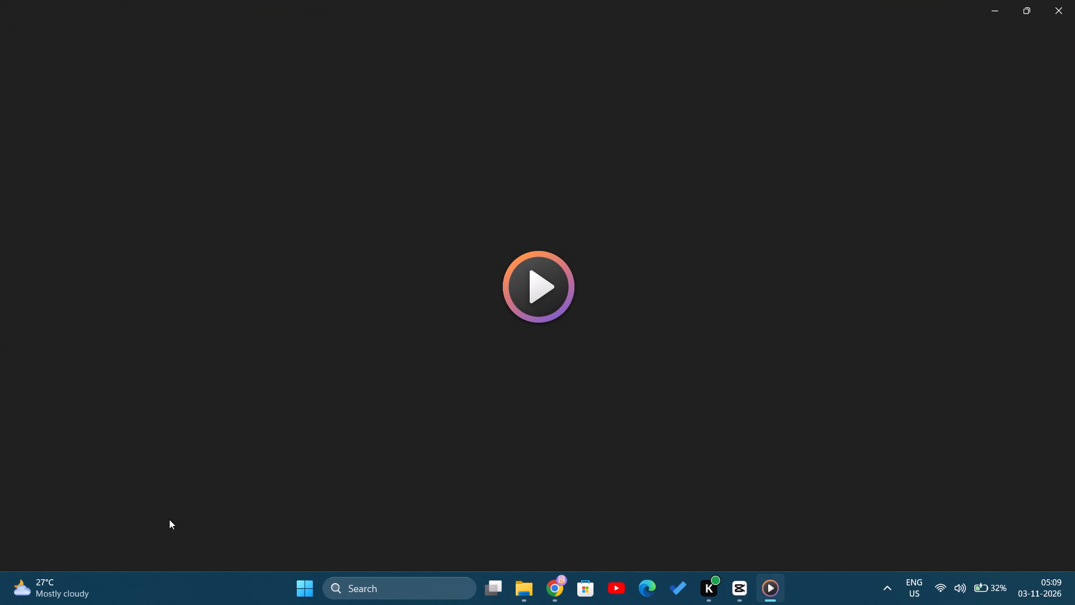
click(121, 502)
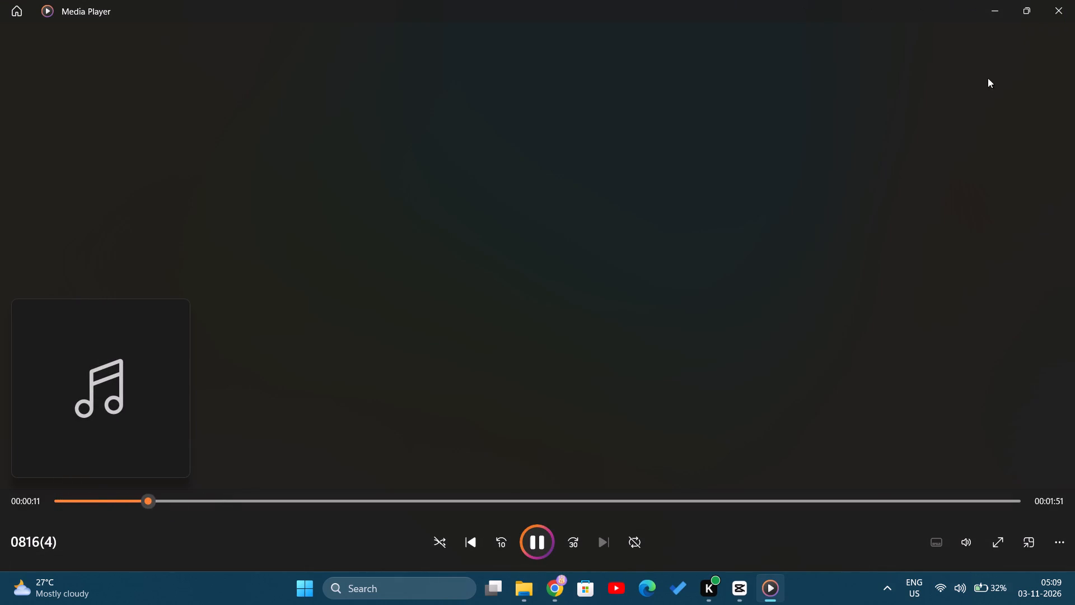
click(1068, 0)
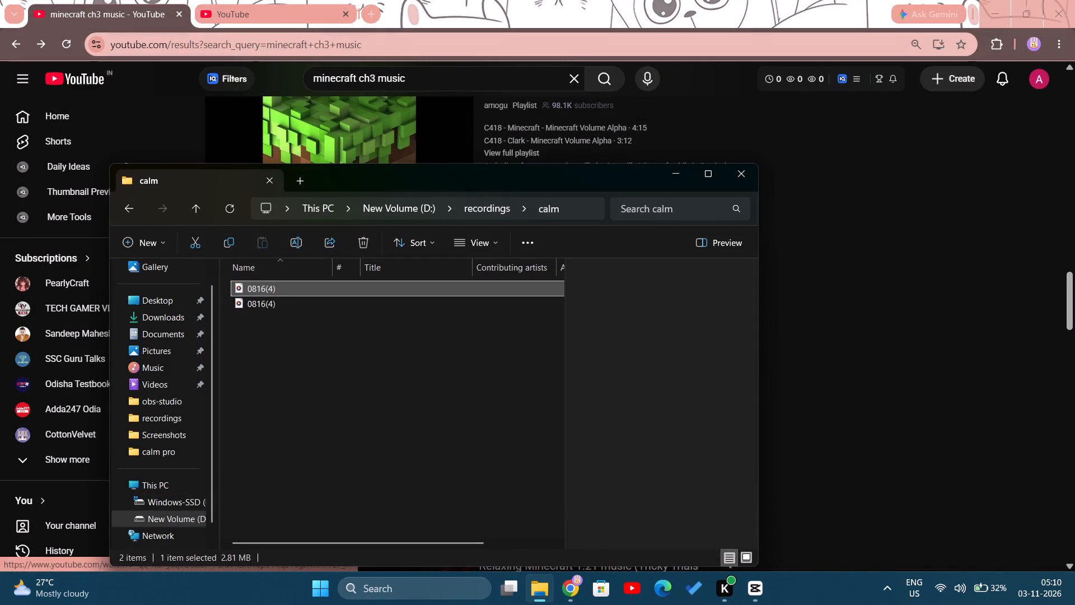
Switch back to YouTube in Chrome and search for "minecraft copyrightfree music".
click(376, 77)
key(BackSpace)
key(BackSpace)
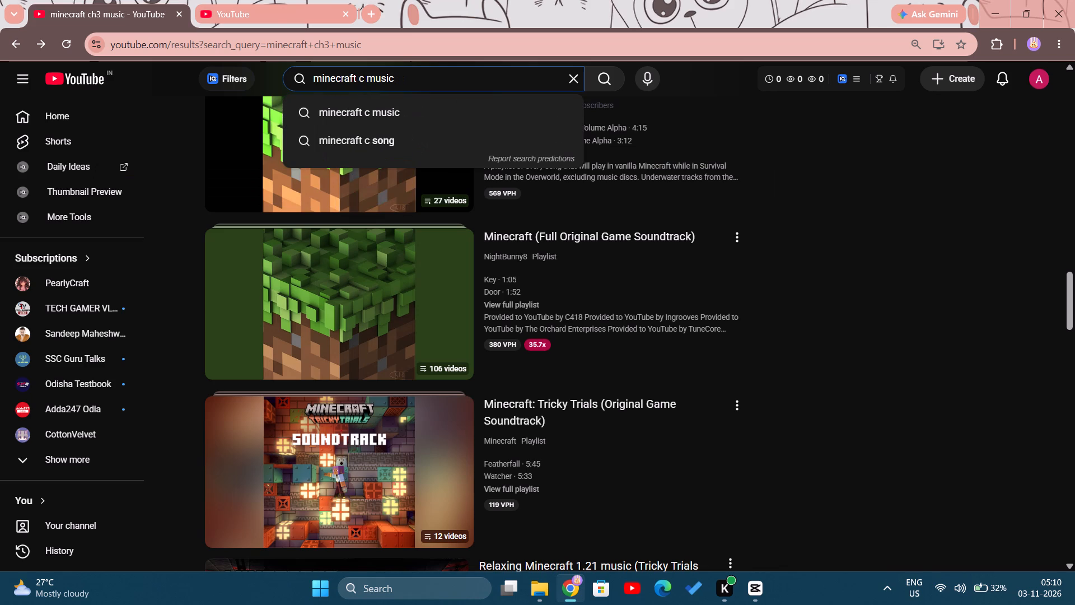
text(opy)
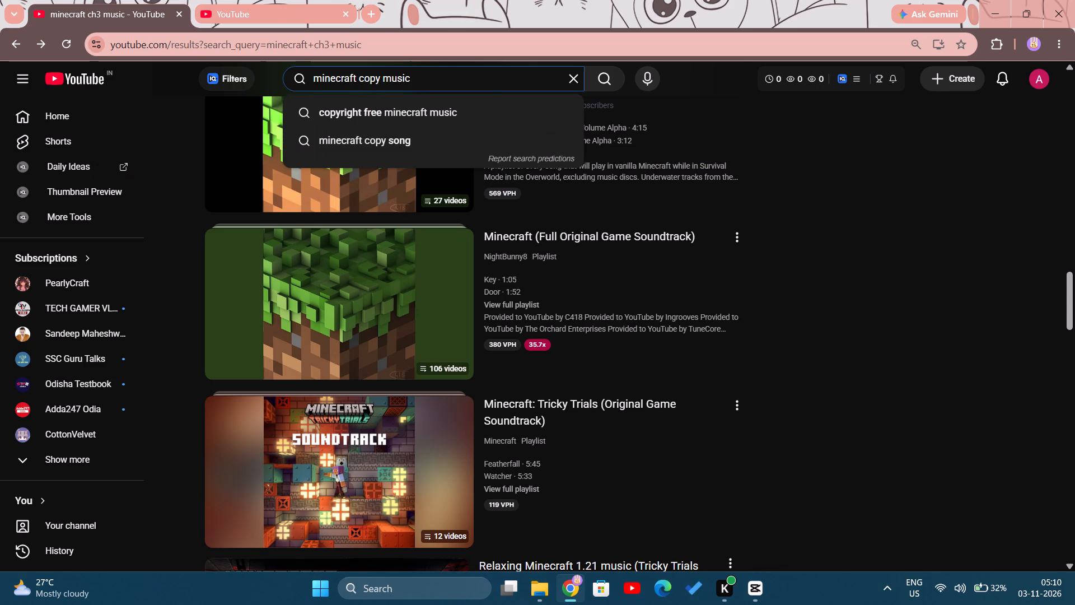
text(rightfree)
key(Return)
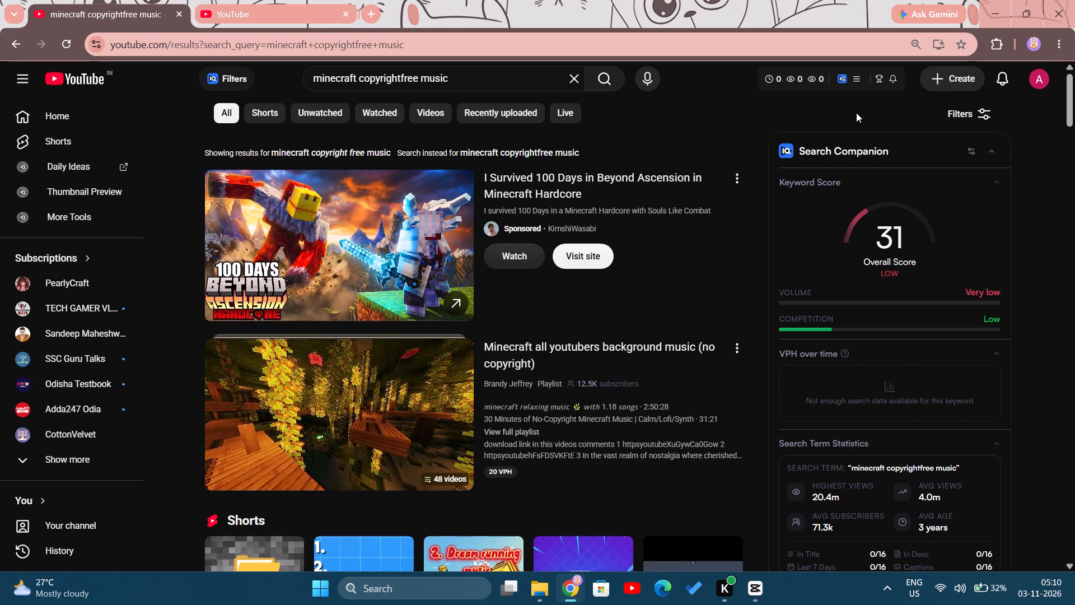
Browse the search results and open the "Minecraft PVP Chill Playlist - non copyright #hypixel" playlist.
drag(1074, 101, 1074, 173)
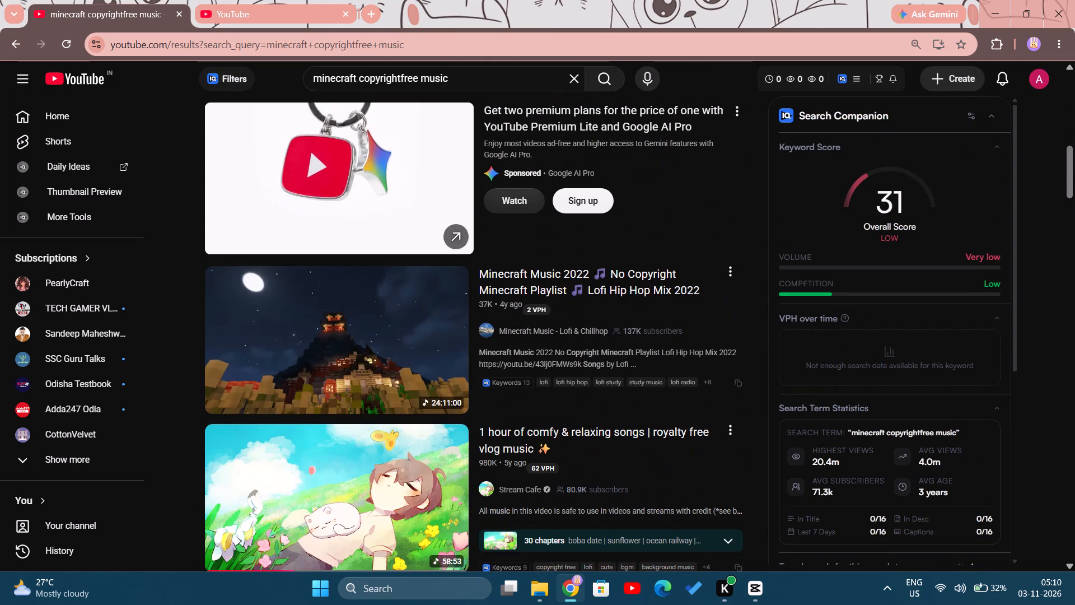
drag(1074, 173, 1074, 277)
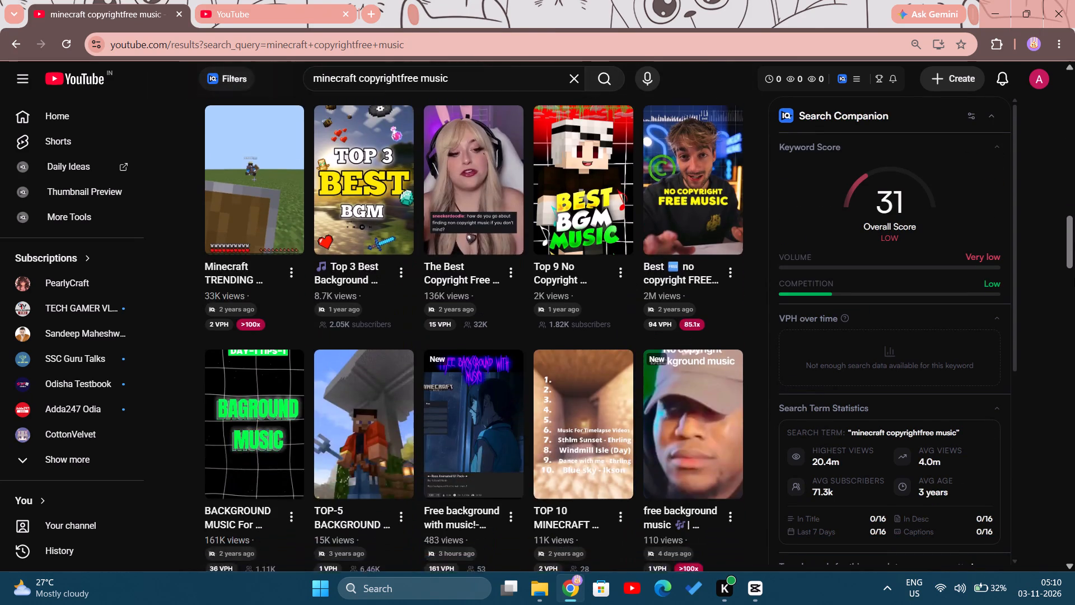
drag(1074, 277, 1074, 288)
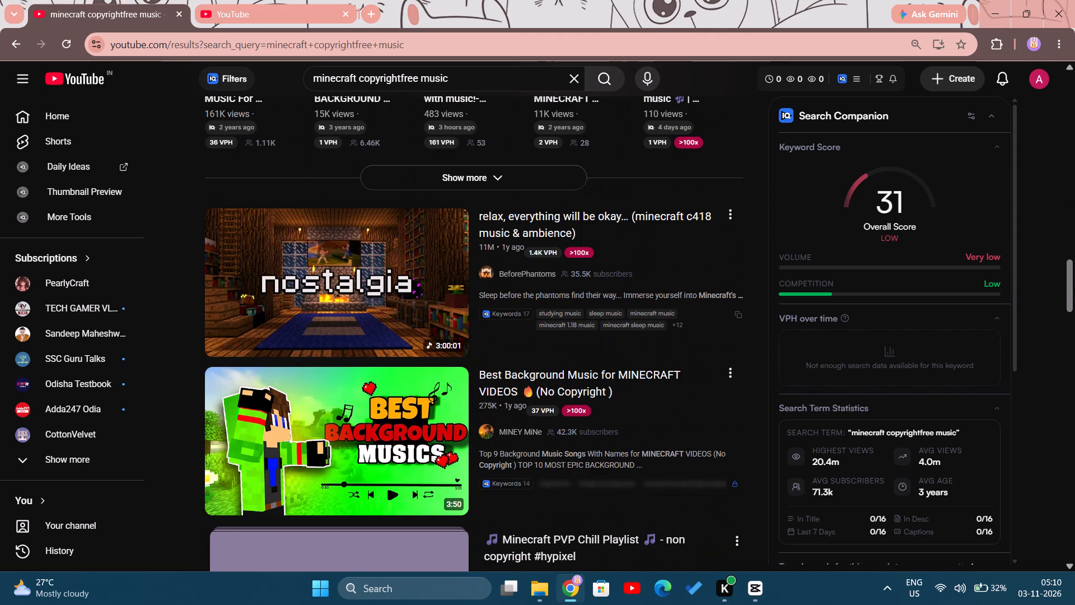
drag(1074, 288, 1073, 306)
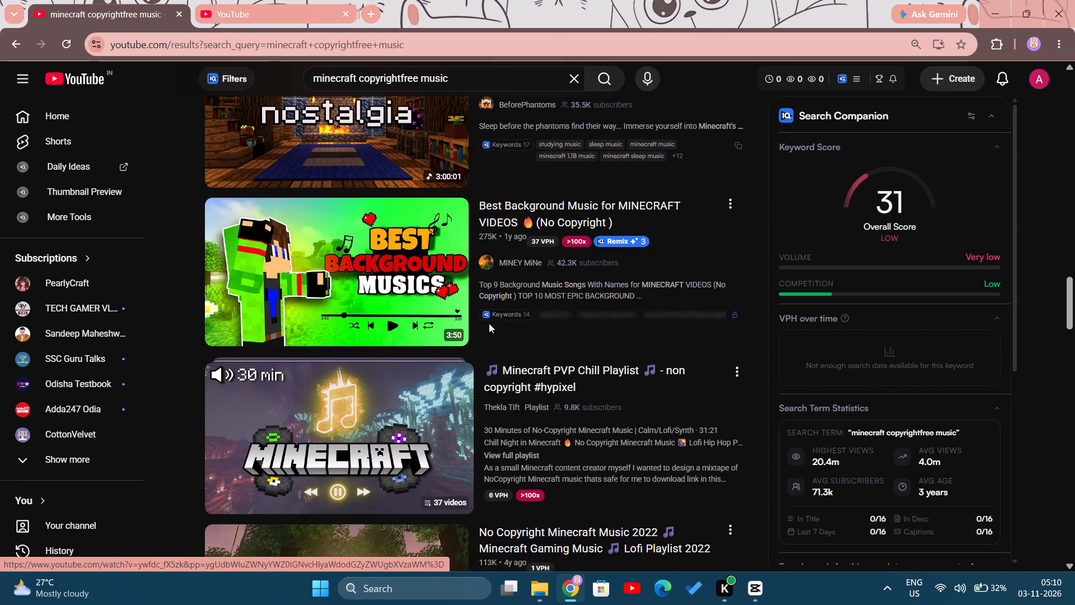
click(426, 411)
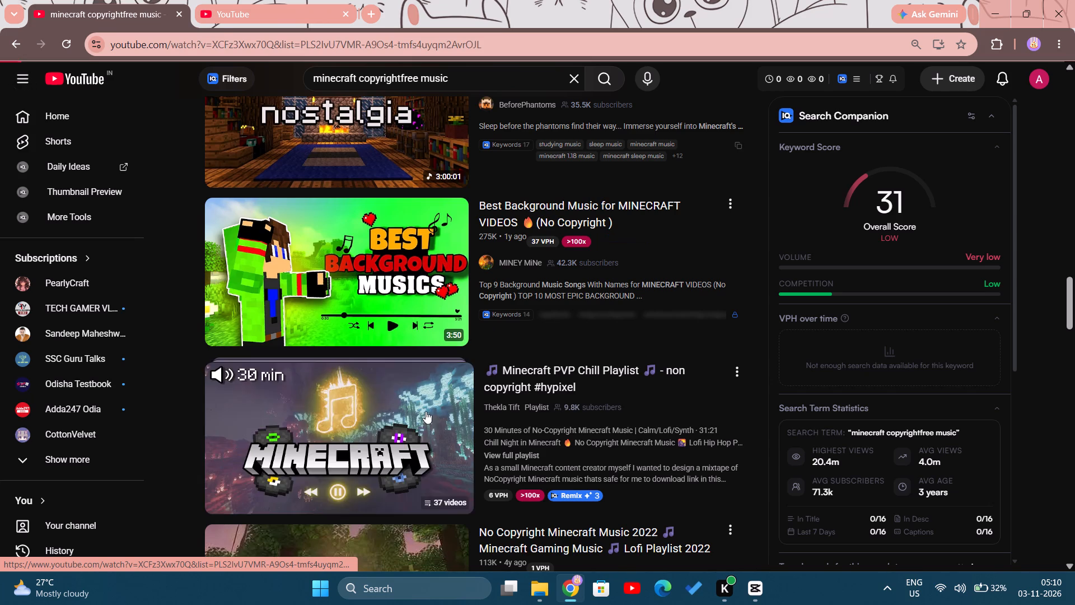
click(426, 299)
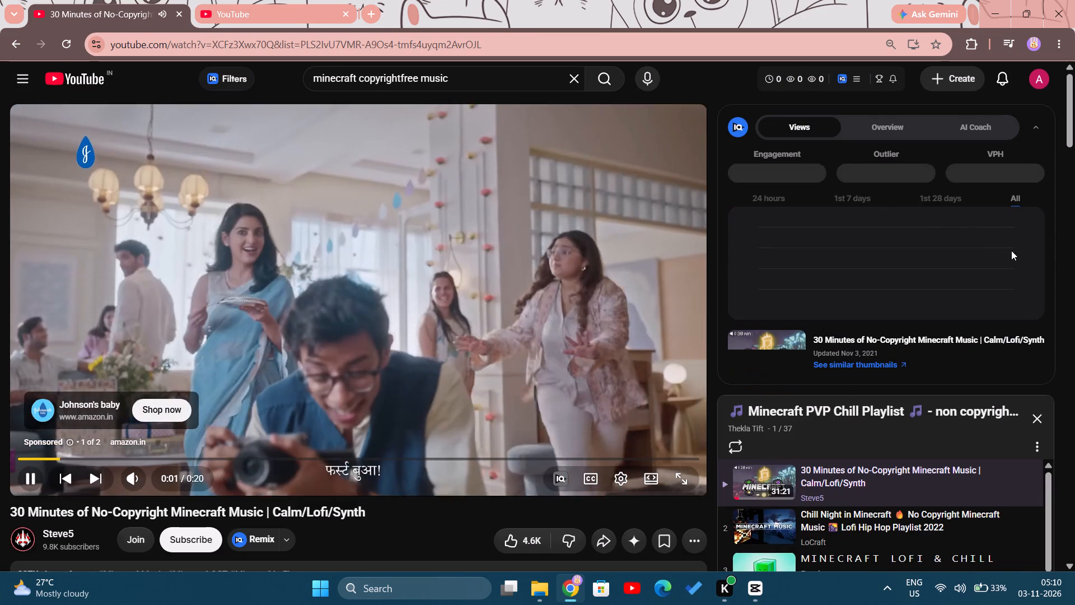
Expand the description of "30 Minutes of No-Copyright Minecraft Music", examine its track and chapter lists, and return to the video.
drag(1069, 128, 1068, 157)
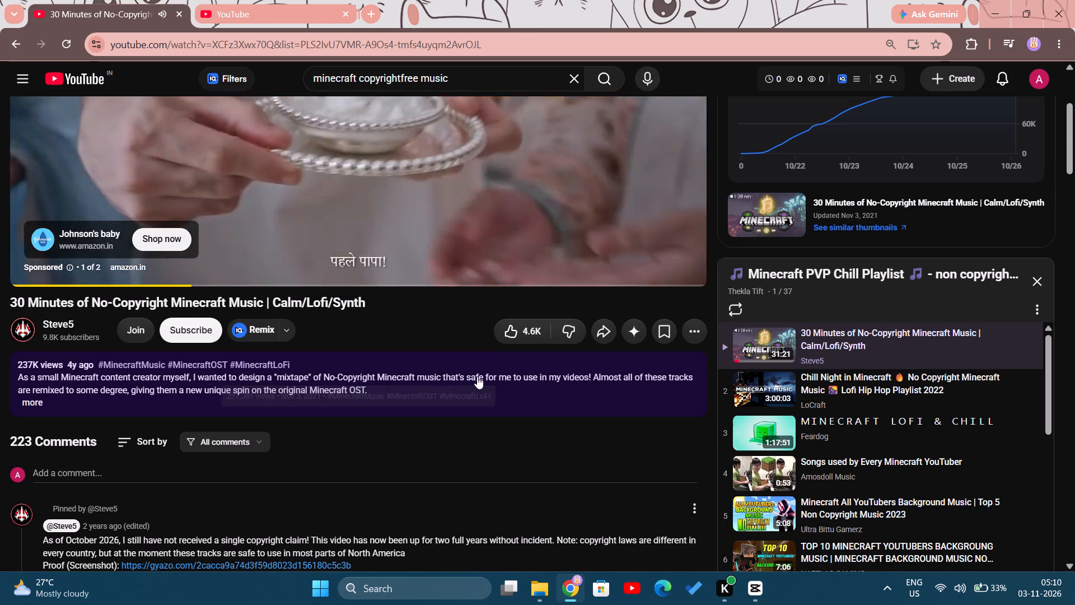
click(477, 376)
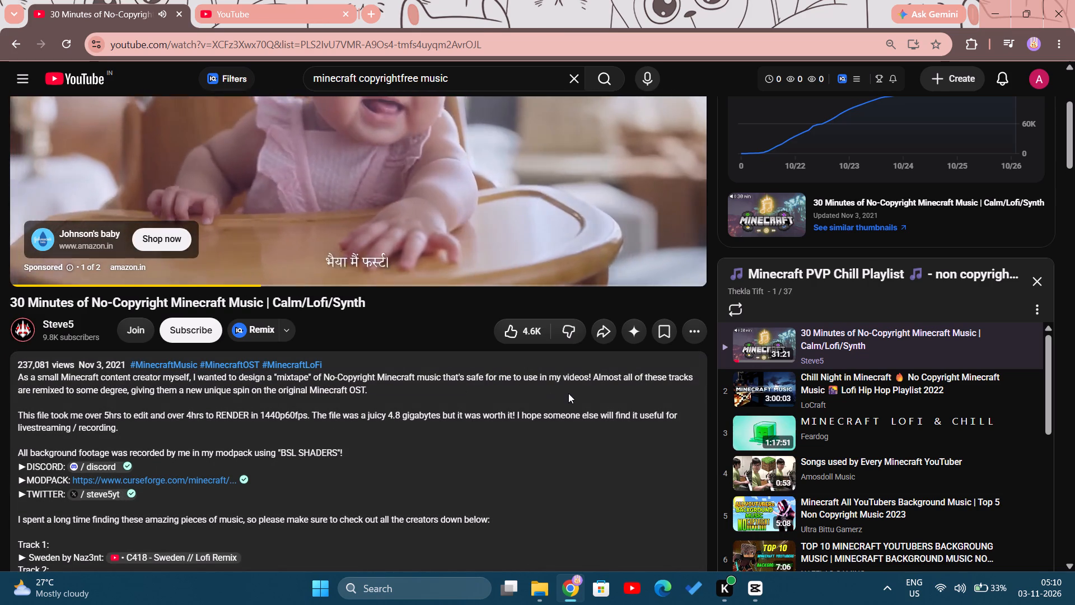
drag(1068, 129, 1074, 139)
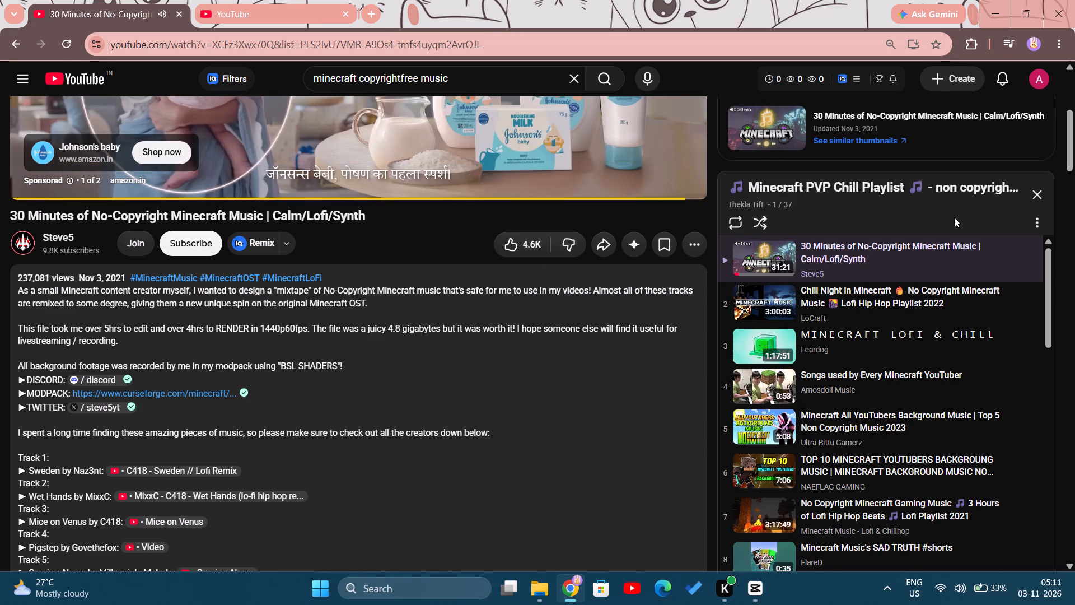
drag(1071, 133, 1074, 175)
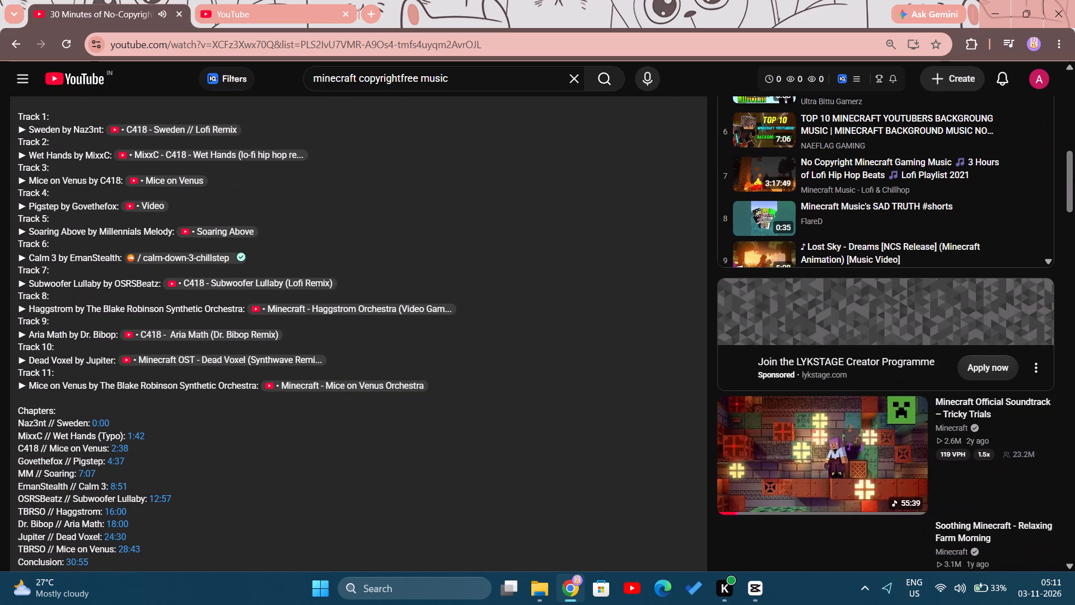
drag(1074, 175, 1074, 114)
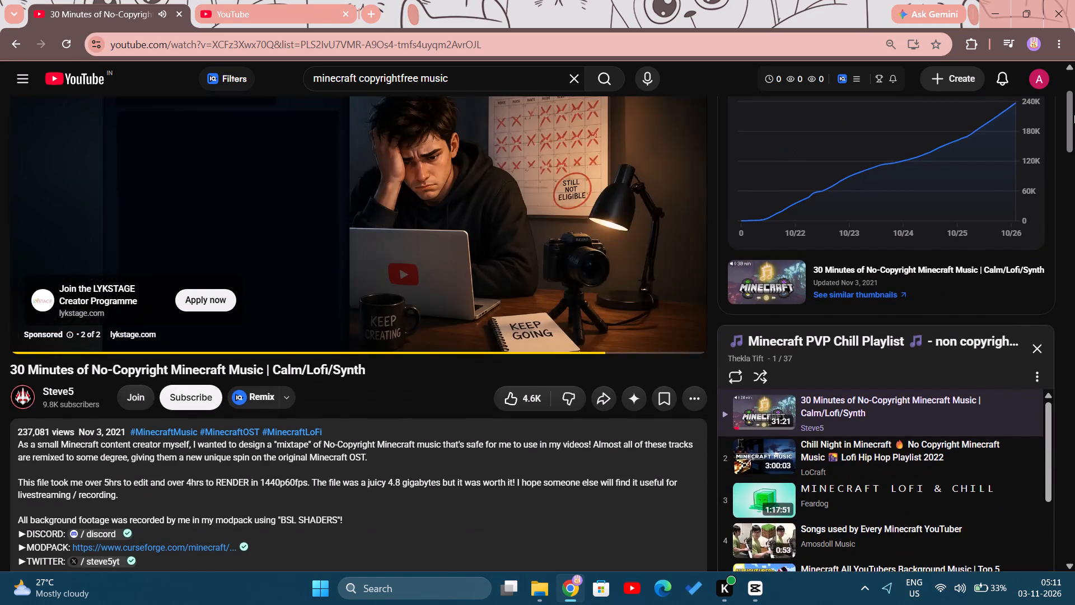
drag(1074, 114, 1070, 91)
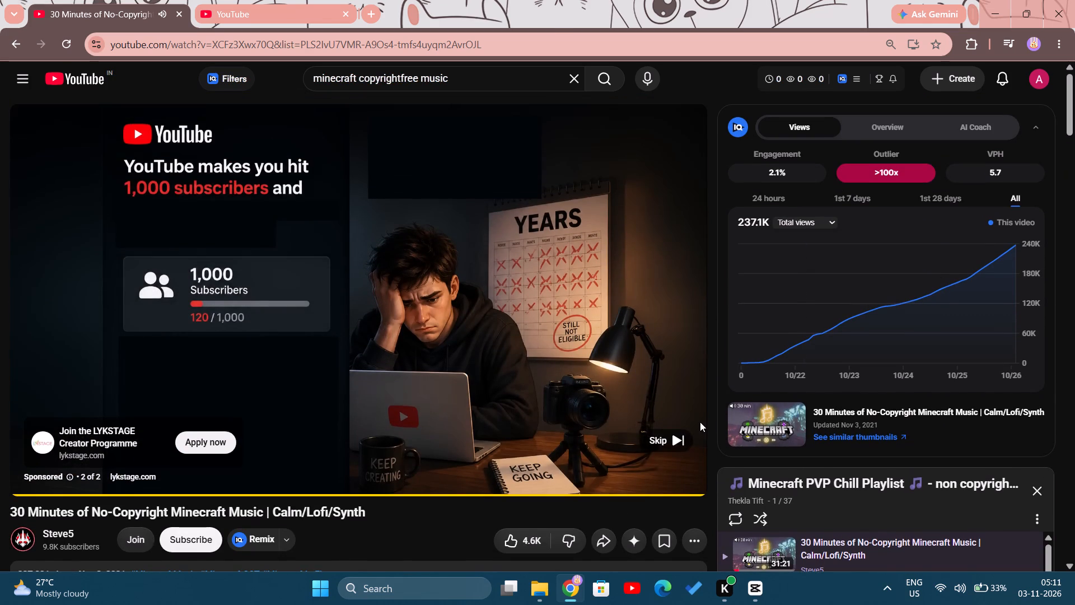
Skip the ad and jump to the MixxC // Wet Hands chapter at 1:42 from the description's chapter list.
click(682, 429)
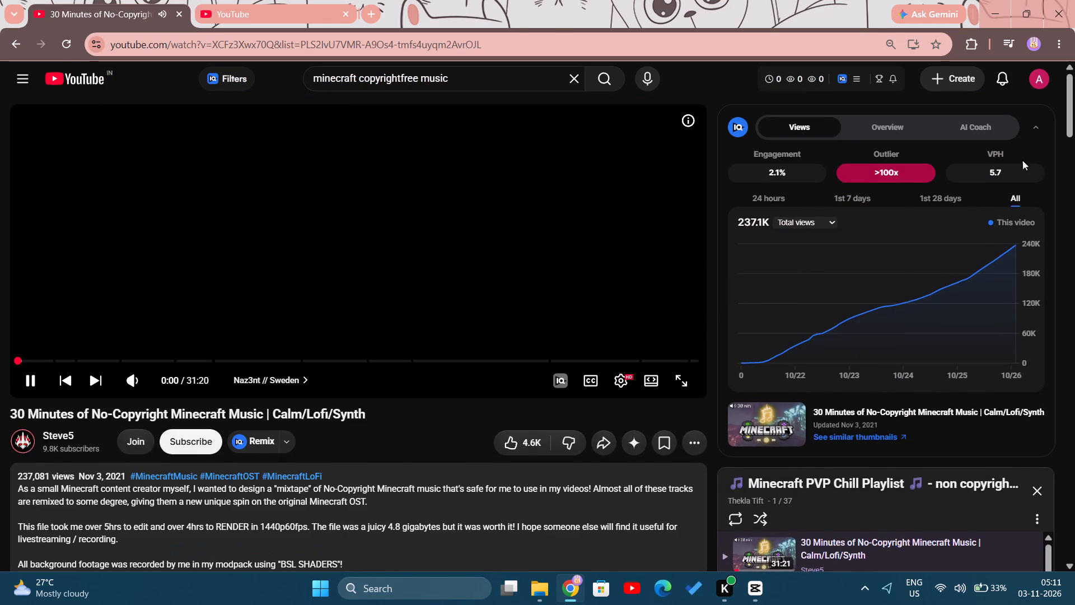
drag(1069, 132, 1074, 175)
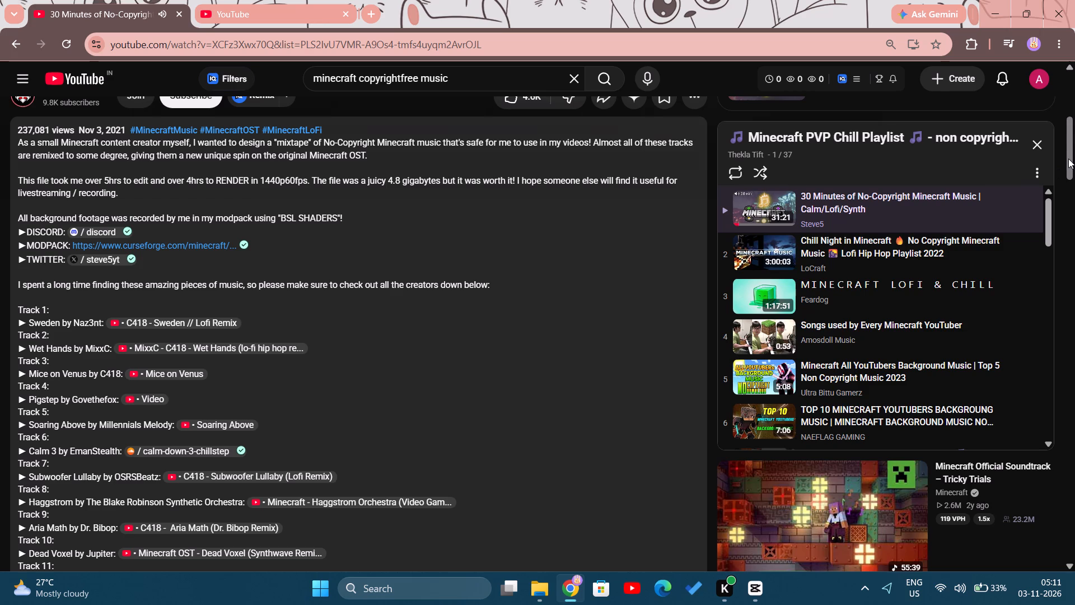
drag(1068, 159, 1074, 187)
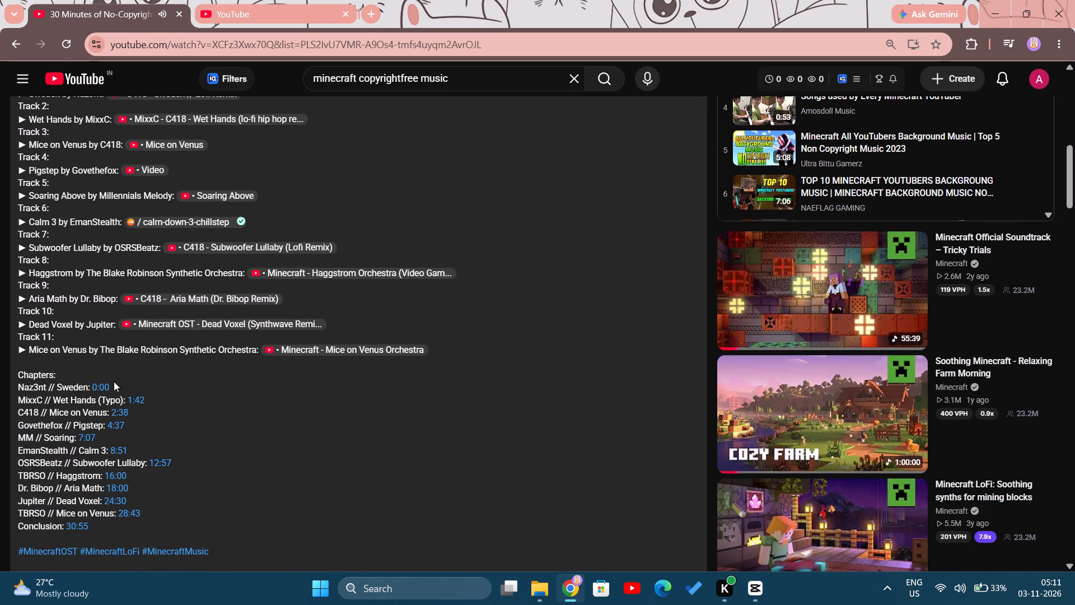
click(141, 401)
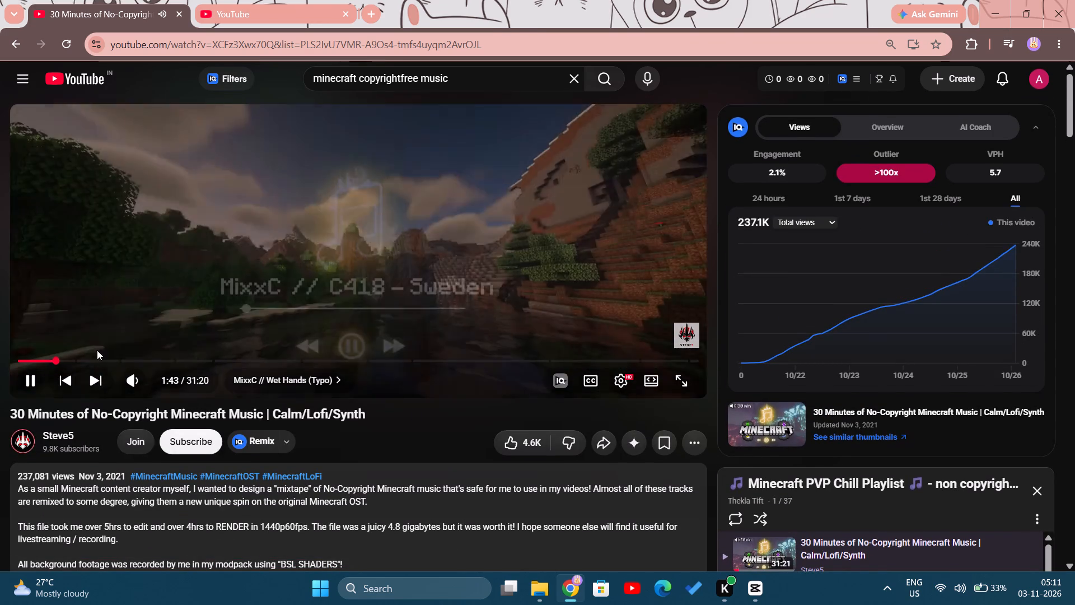
Sample the Mice on Venus, Pigstep, Soaring, Calm 3, Subwoofer Lullaby and Haggstrom chapters, and pause the video on Haggstrom.
click(87, 361)
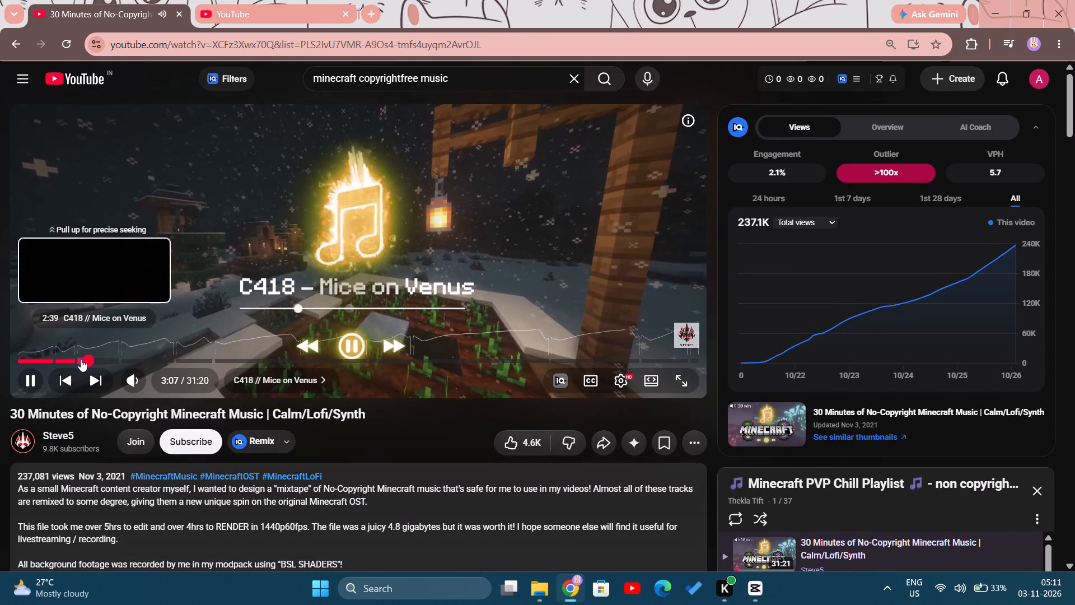
click(81, 359)
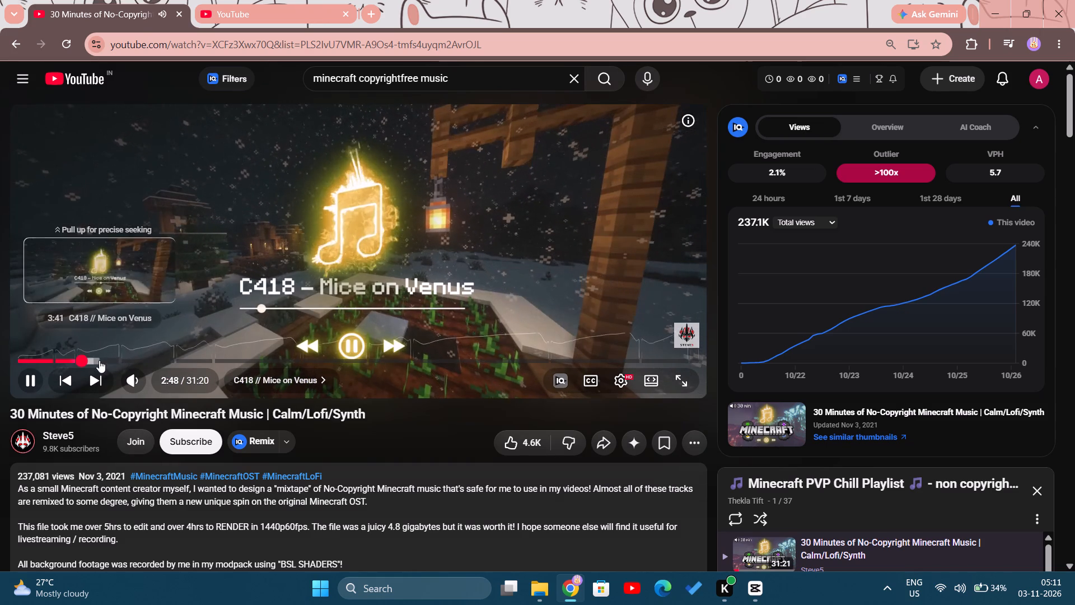
click(128, 360)
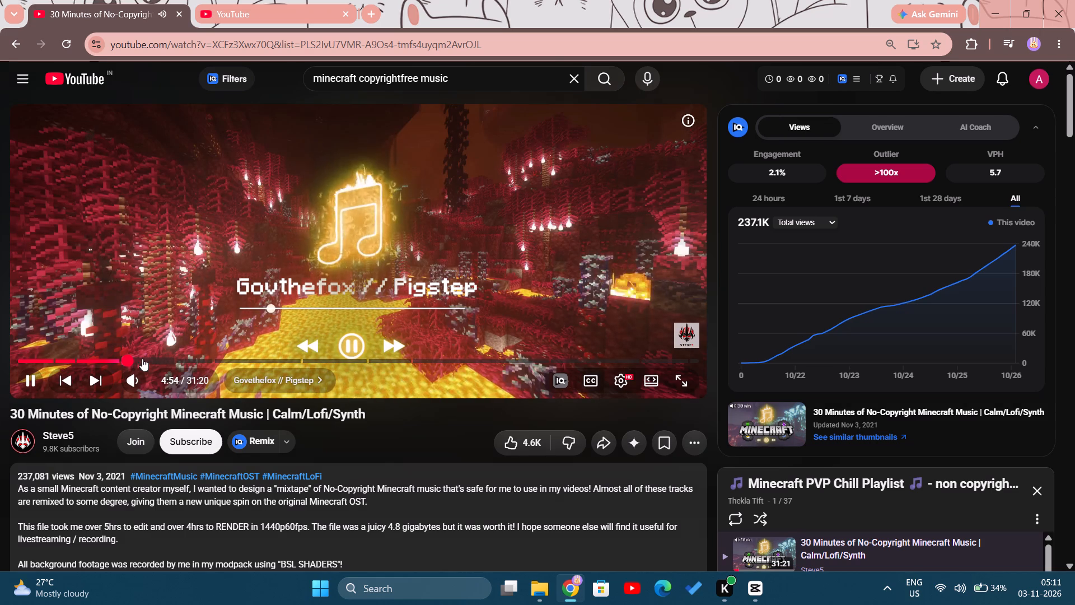
click(181, 360)
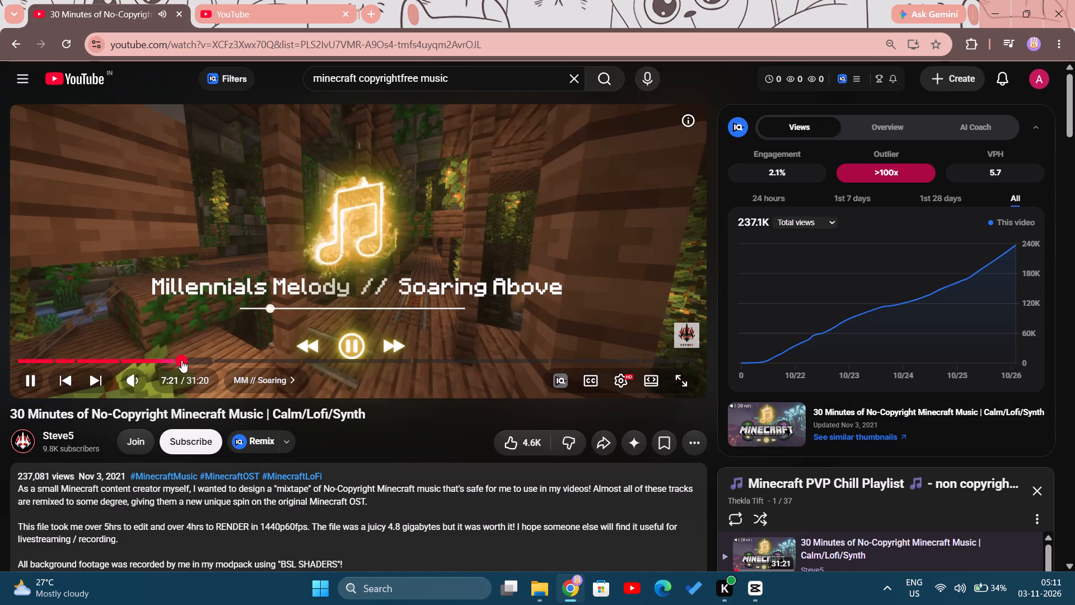
click(221, 359)
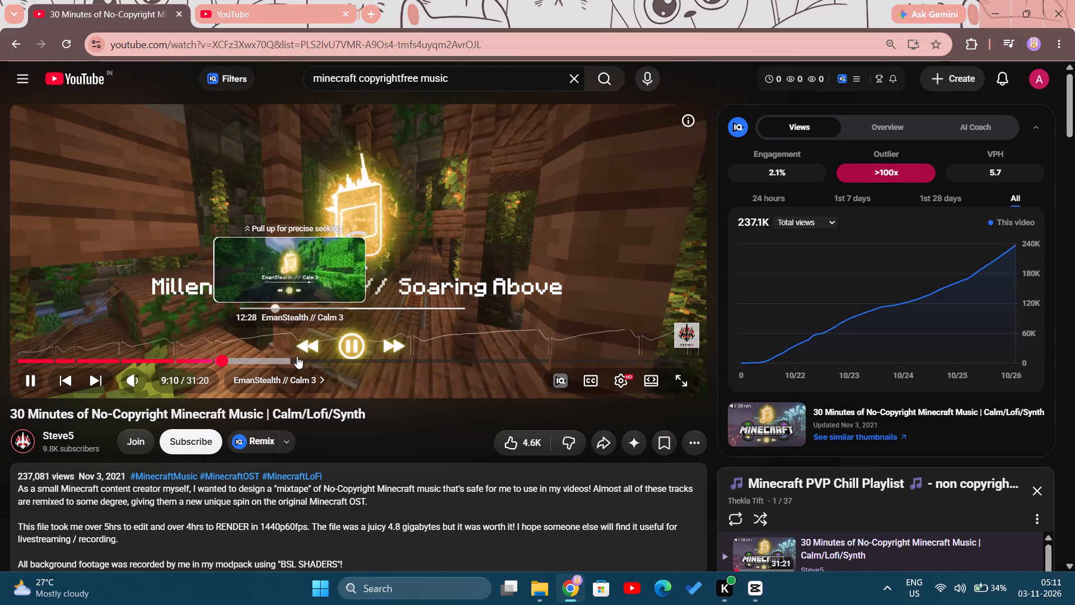
click(310, 358)
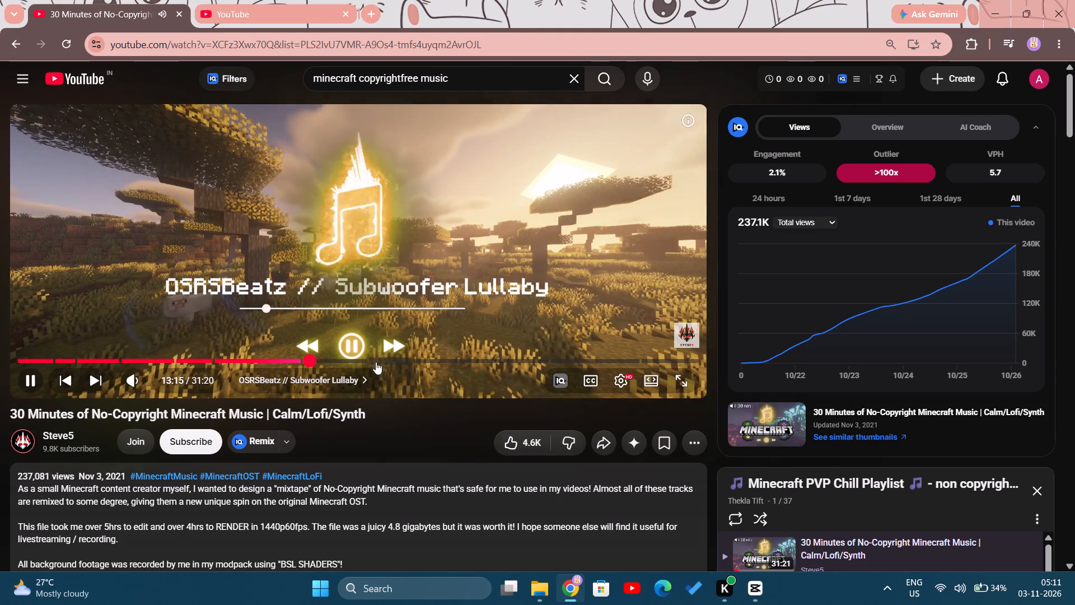
click(378, 362)
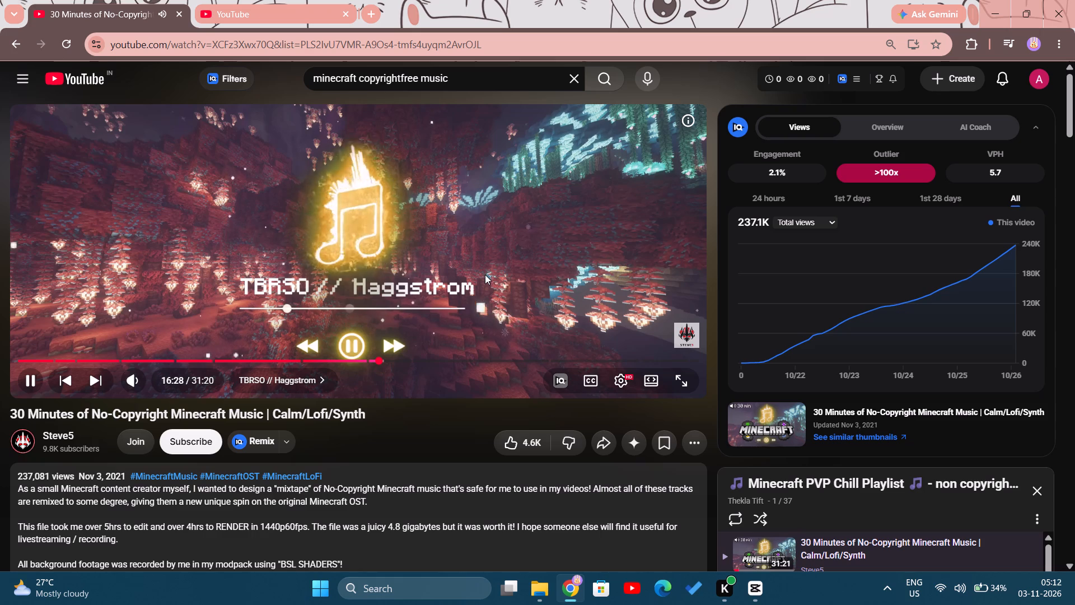
click(485, 274)
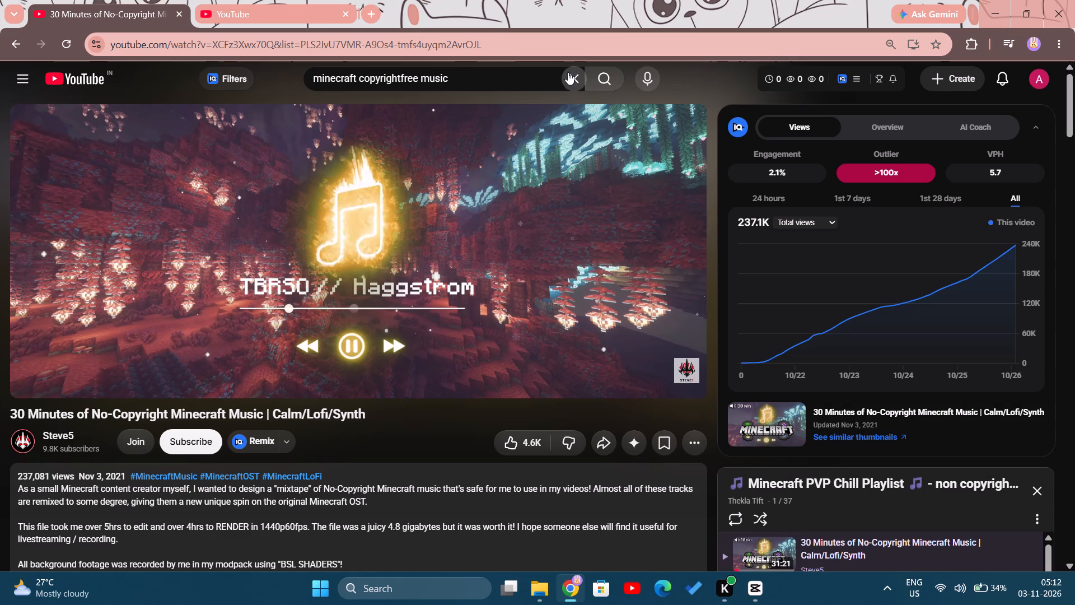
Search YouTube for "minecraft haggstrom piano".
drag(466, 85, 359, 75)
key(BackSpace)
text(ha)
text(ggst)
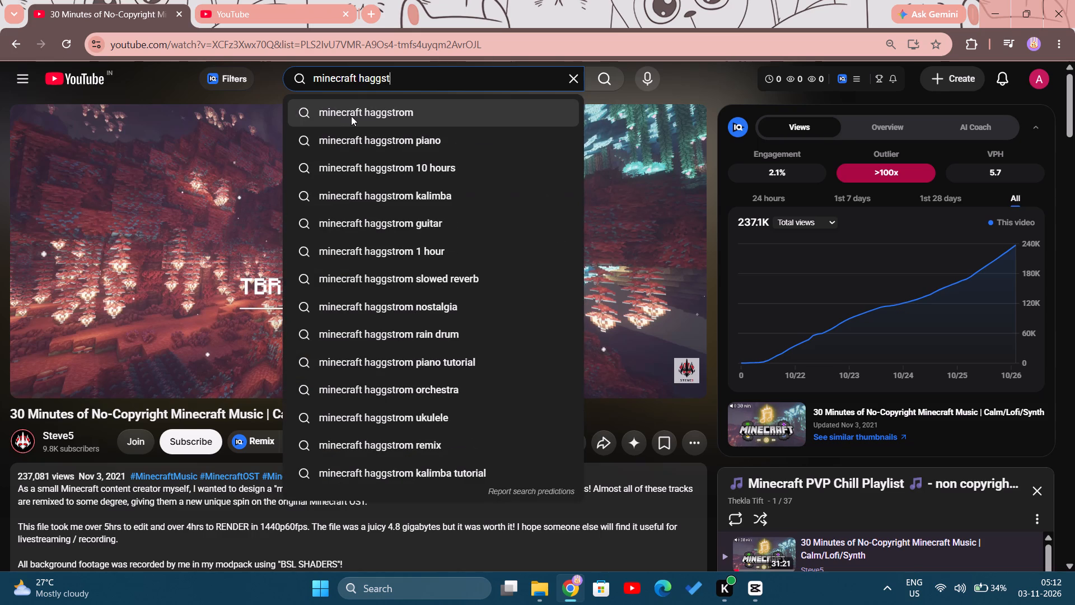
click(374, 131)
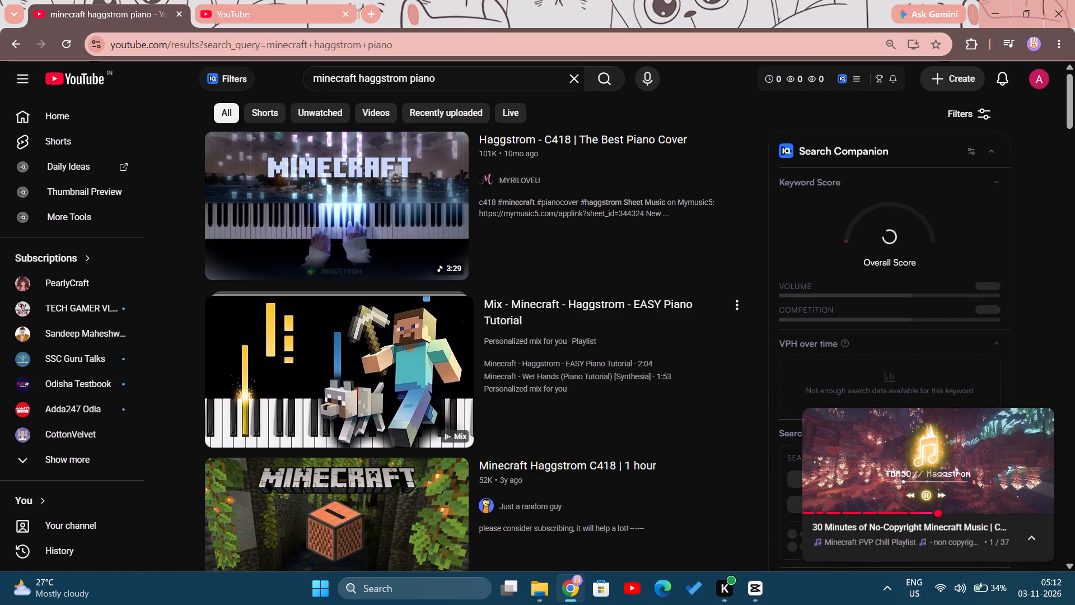
Shorten the YouTube query to "minecraft haggstrom" and run the search.
drag(440, 78, 419, 76)
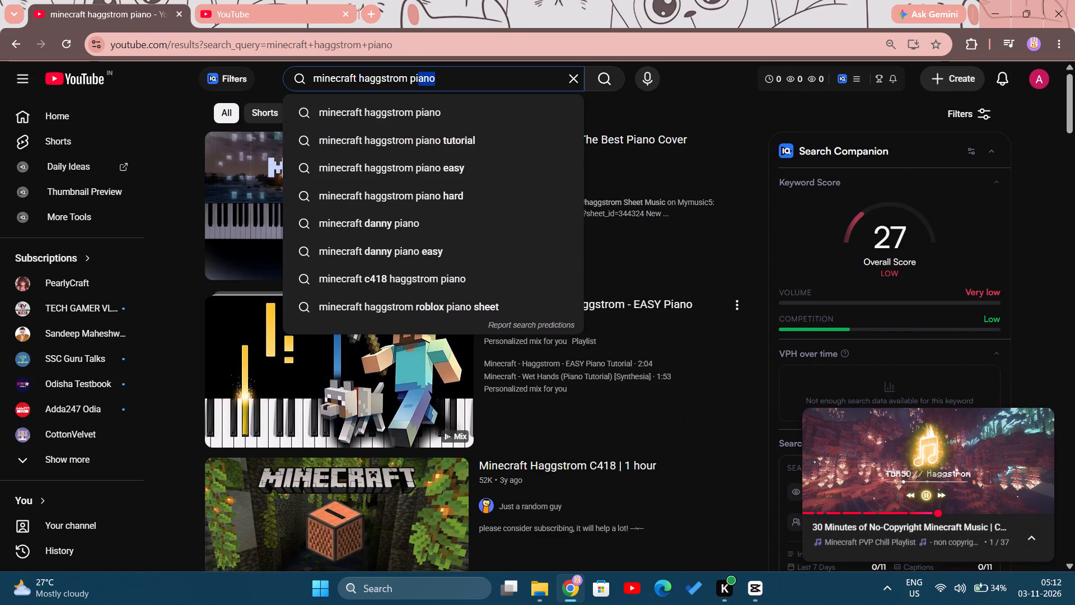
drag(419, 76, 410, 73)
key(BackSpace)
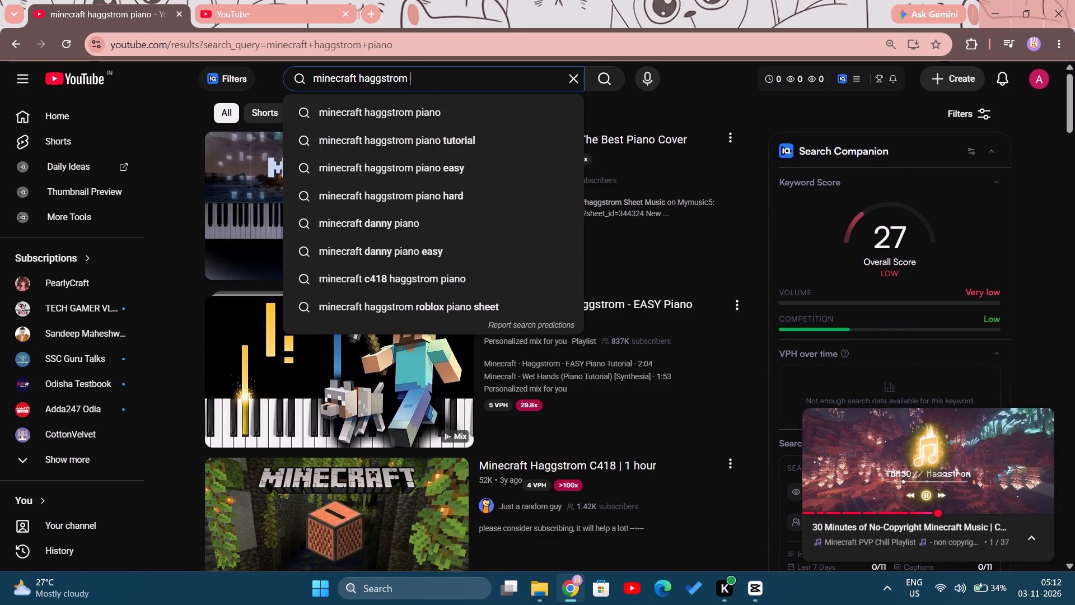
key(BackSpace)
key(Return)
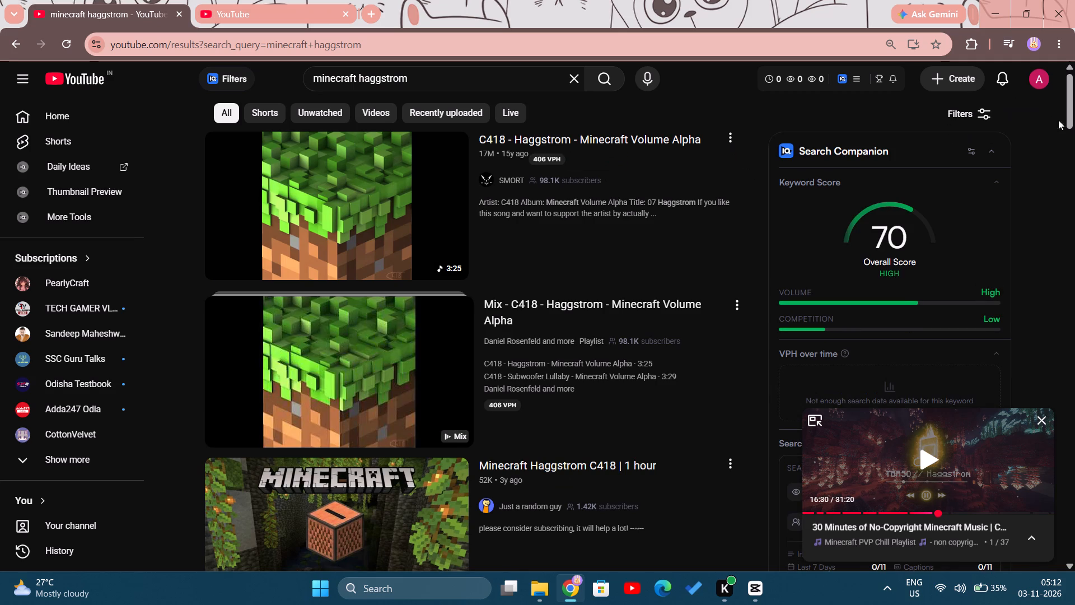
Browse the Haggstrom search results for a usable version of the track.
drag(1073, 122, 1074, 138)
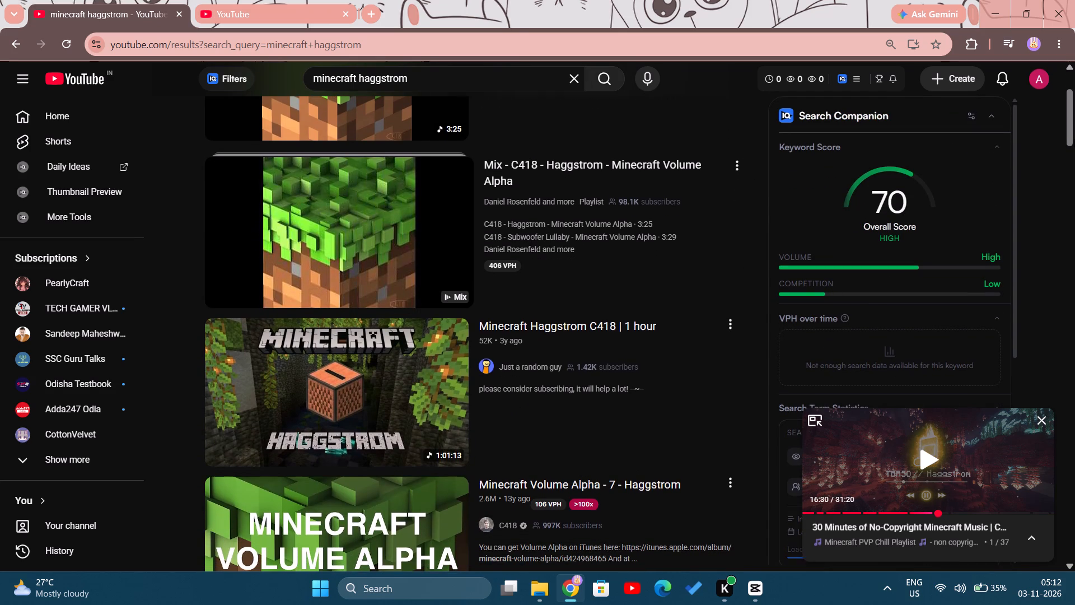
drag(1074, 138, 1072, 150)
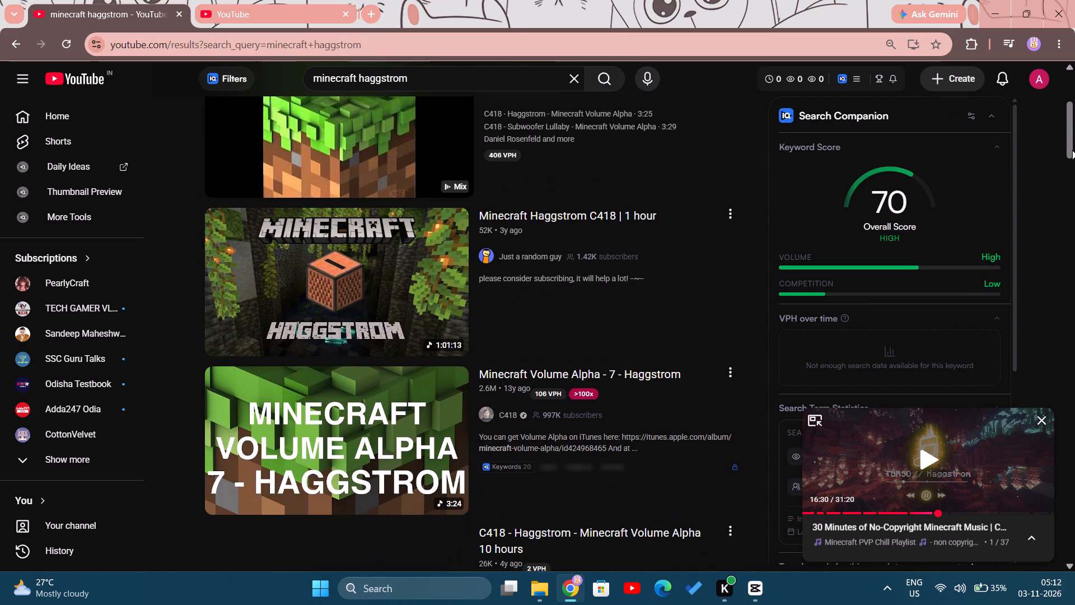
drag(1072, 150, 1071, 168)
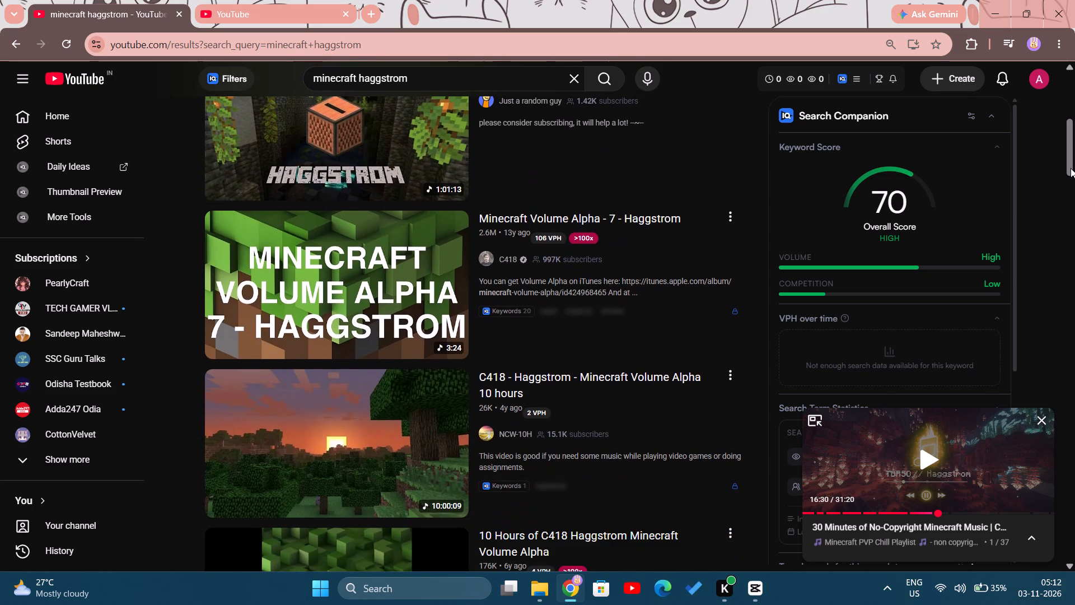
drag(1071, 168, 1071, 167)
drag(1071, 167, 1069, 173)
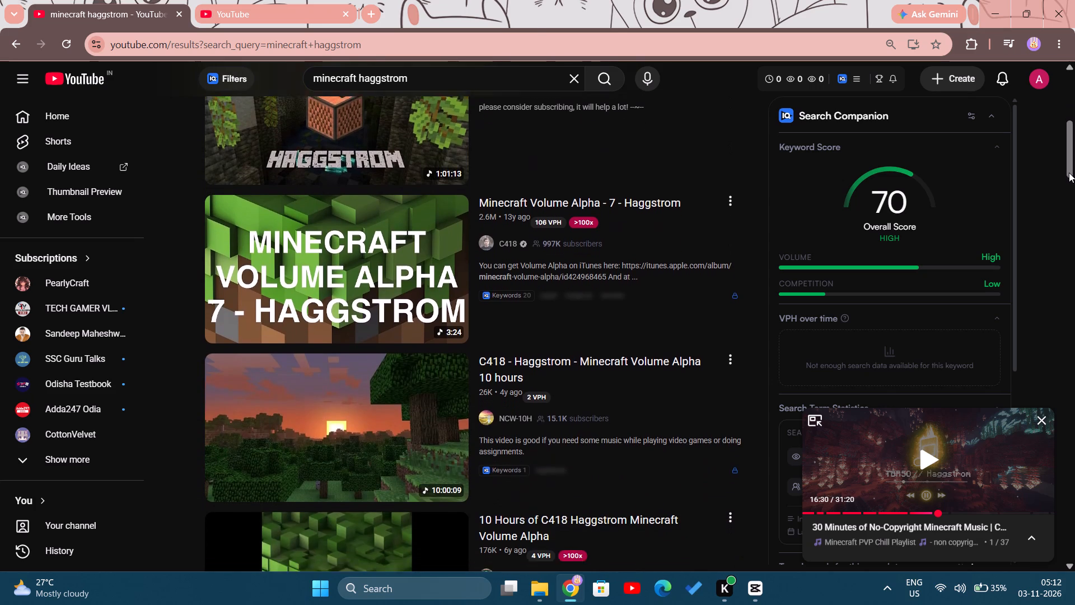
drag(1069, 173, 1062, 208)
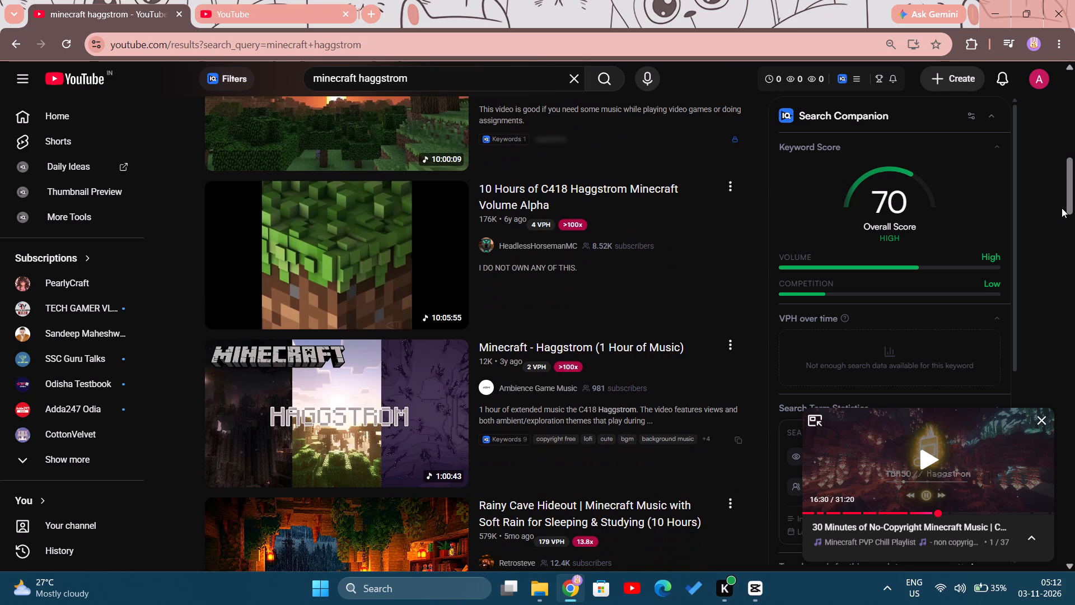
drag(1062, 208, 1064, 192)
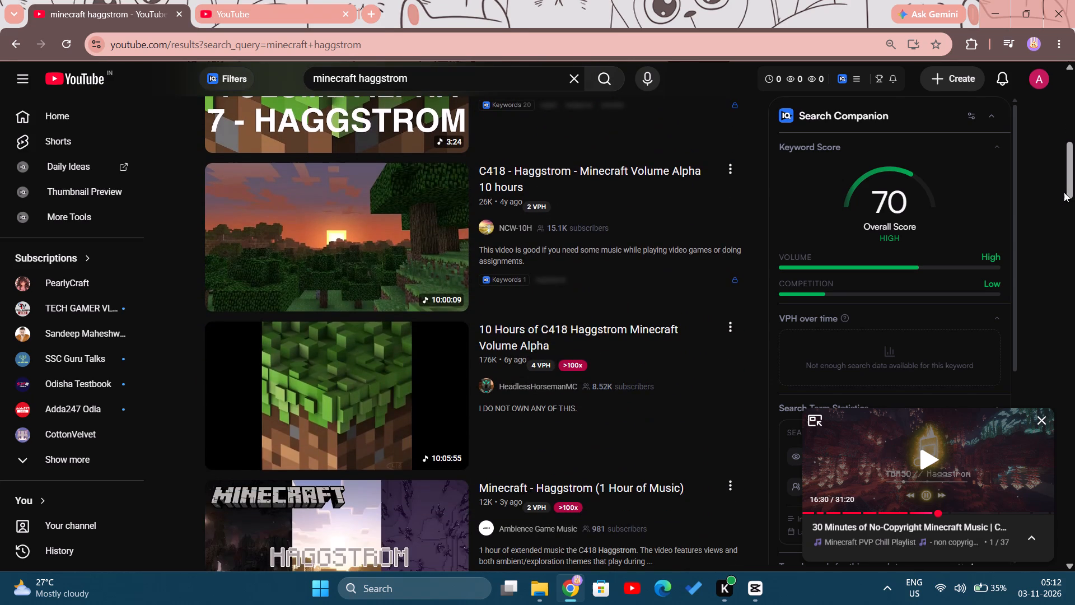
Switch to the 0817 project in CapCut and move the playhead to the start of the timeline.
click(743, 584)
drag(409, 370, 295, 378)
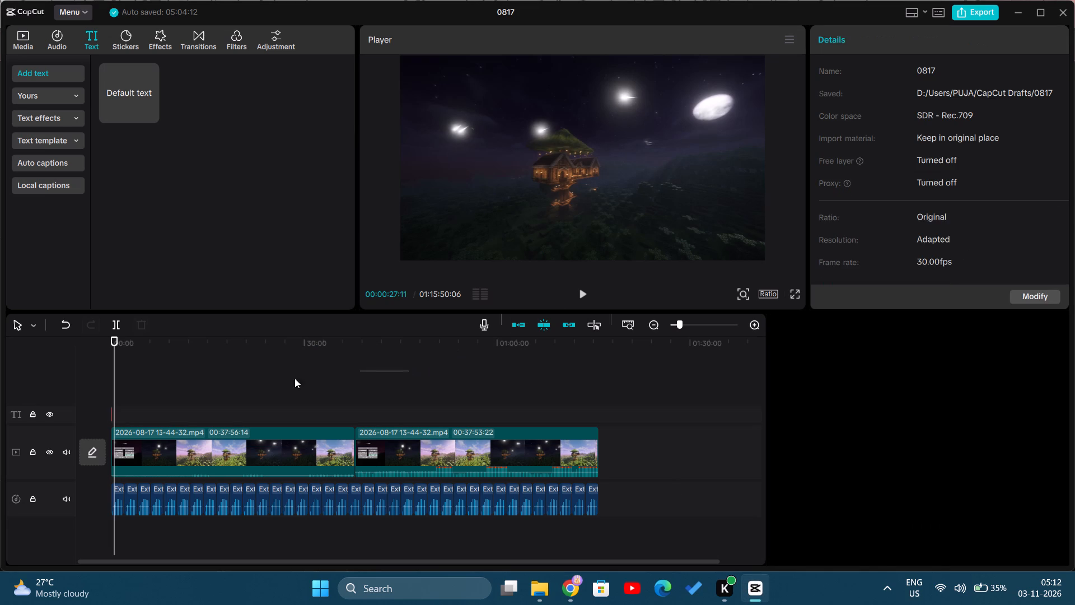
drag(295, 378, 191, 388)
drag(113, 395, 105, 395)
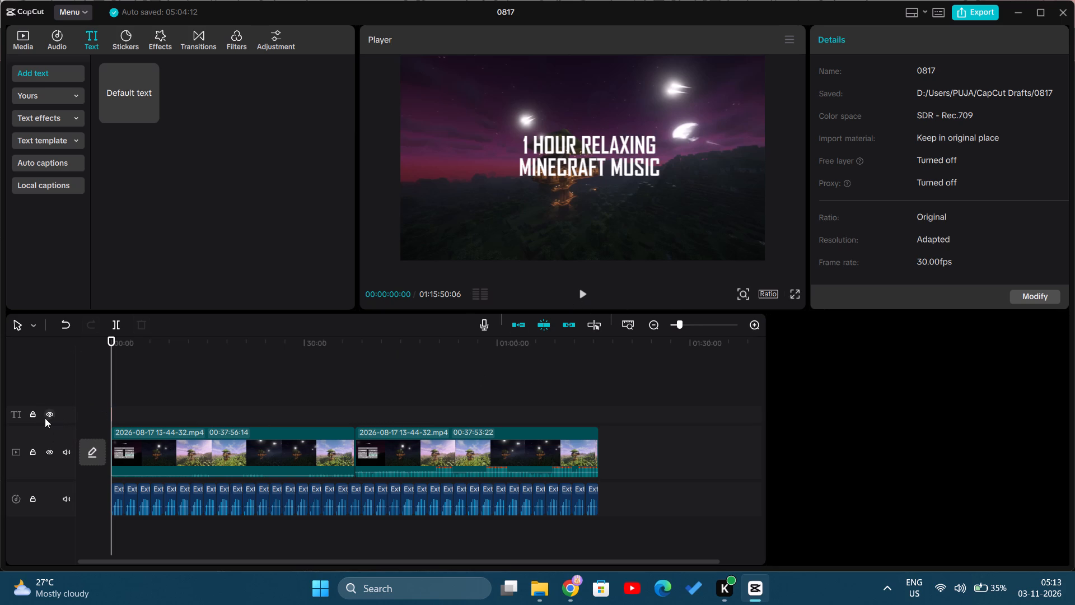
Undo the title edits one after another until the "1 HOUR RELAXING MINECRAFT MUSIC" text is gone from the timeline.
click(67, 322)
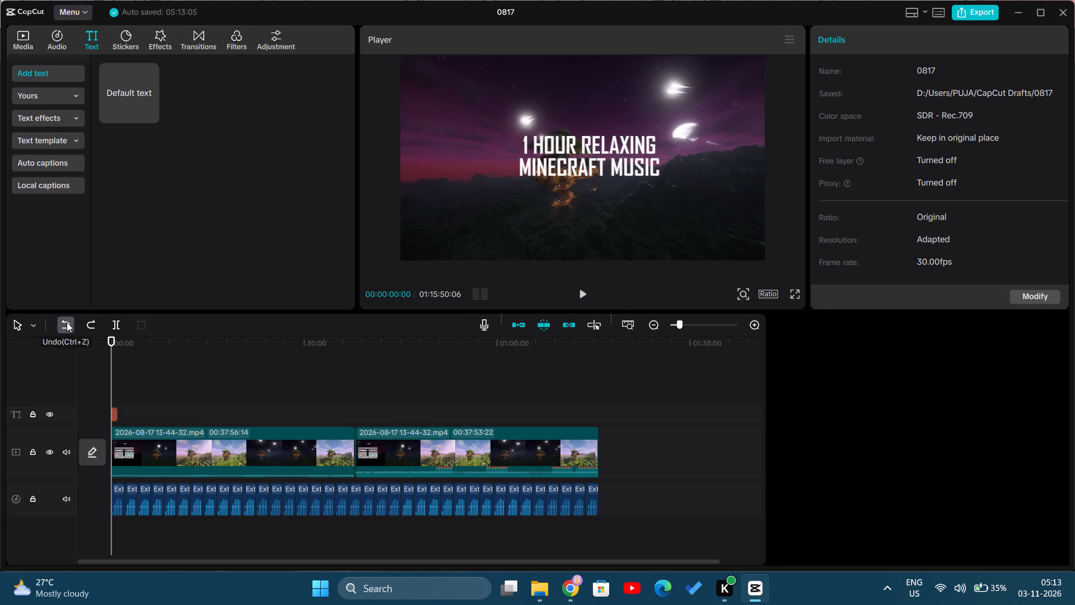
click(67, 322)
click(66, 320)
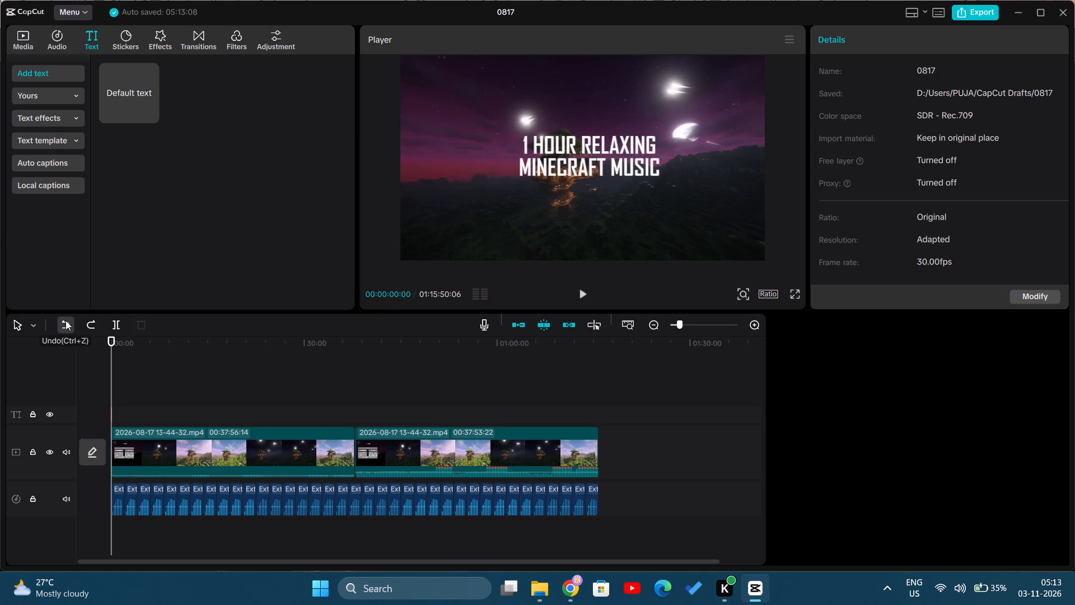
click(66, 320)
click(66, 320)
click(66, 320)
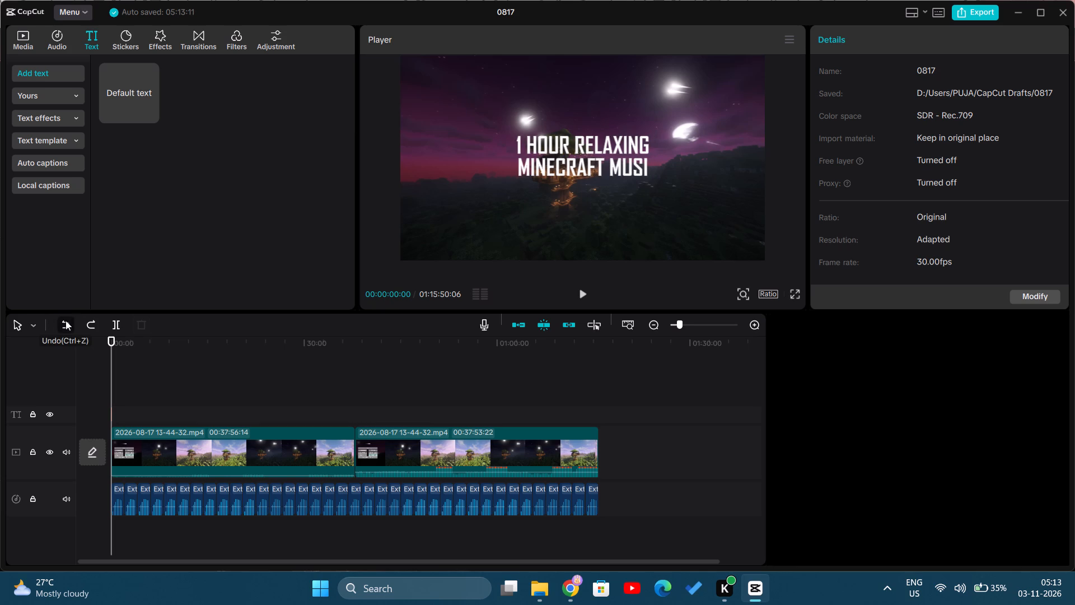
click(66, 320)
triple_click(66, 320)
triple_click(66, 320)
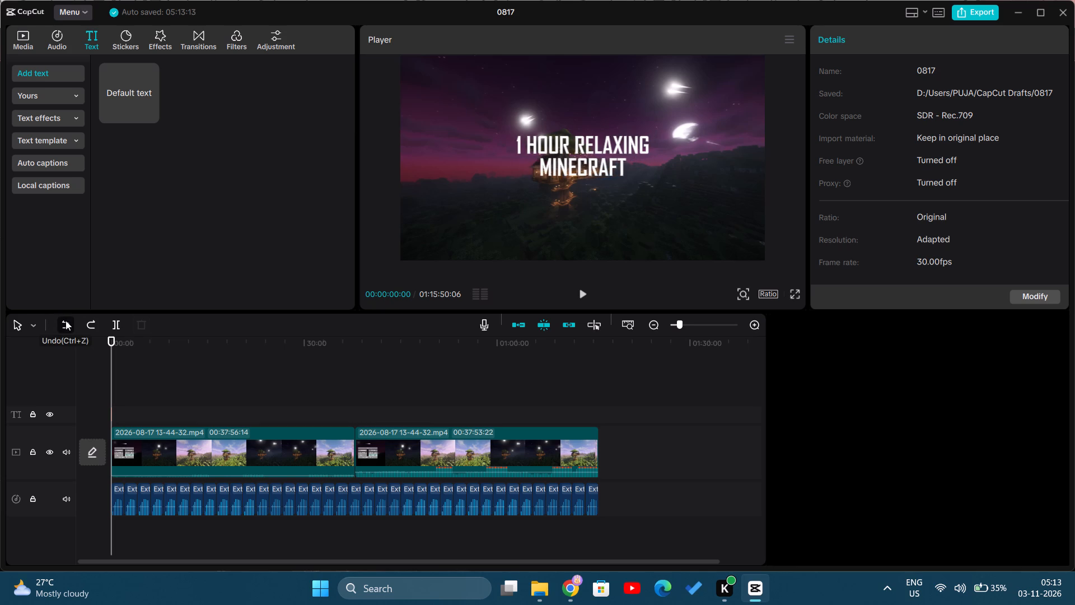
triple_click(66, 320)
triple_click(66, 320)
triple_click(66, 320)
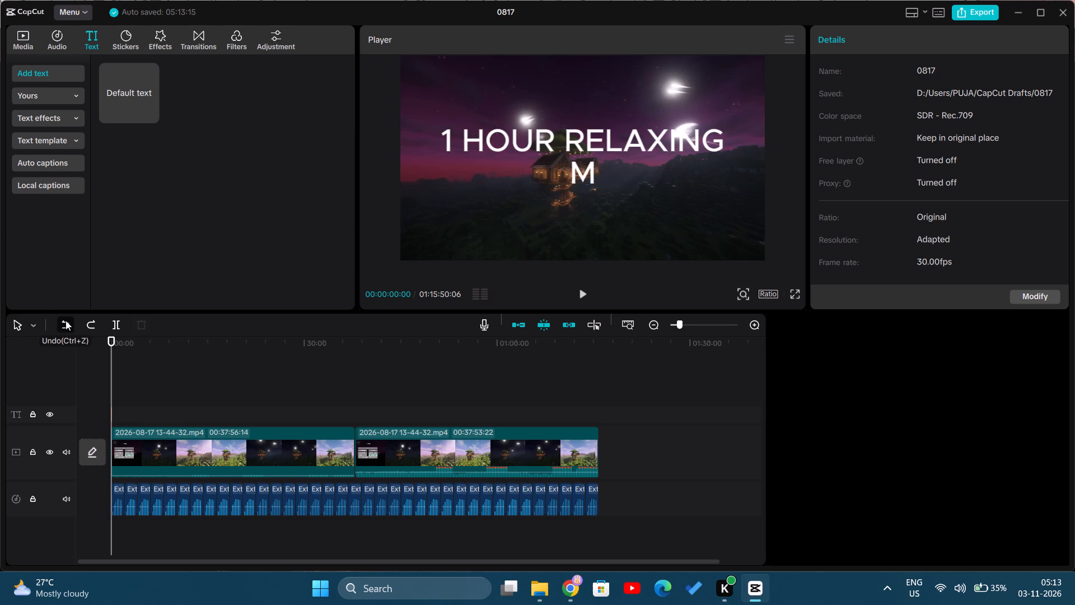
triple_click(66, 320)
triple_click(66, 320)
triple_click(66, 320)
triple_click(66, 320)
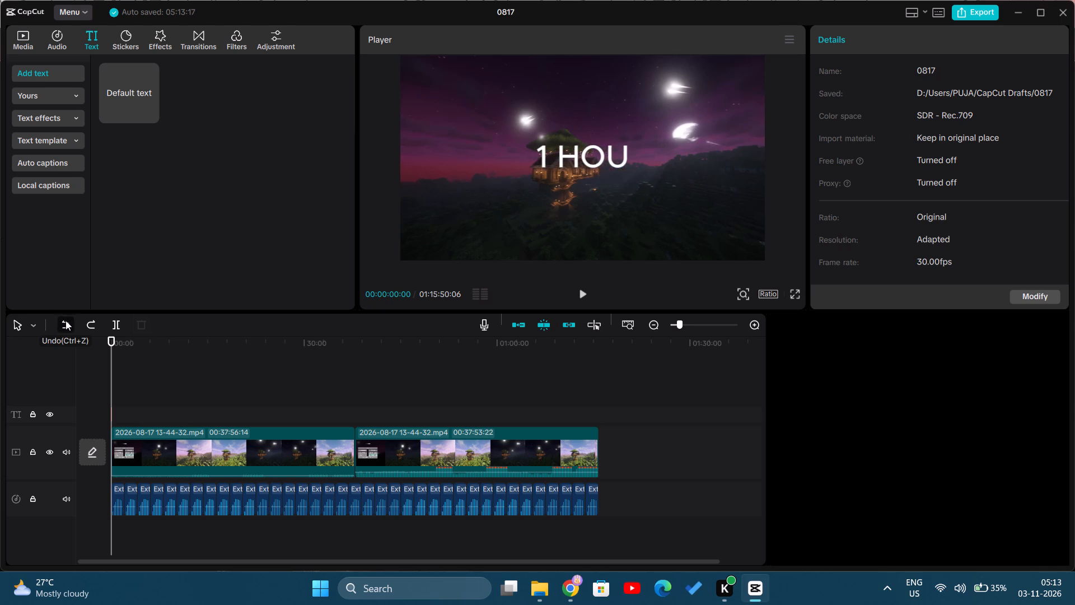
triple_click(66, 320)
double_click(66, 320)
click(66, 320)
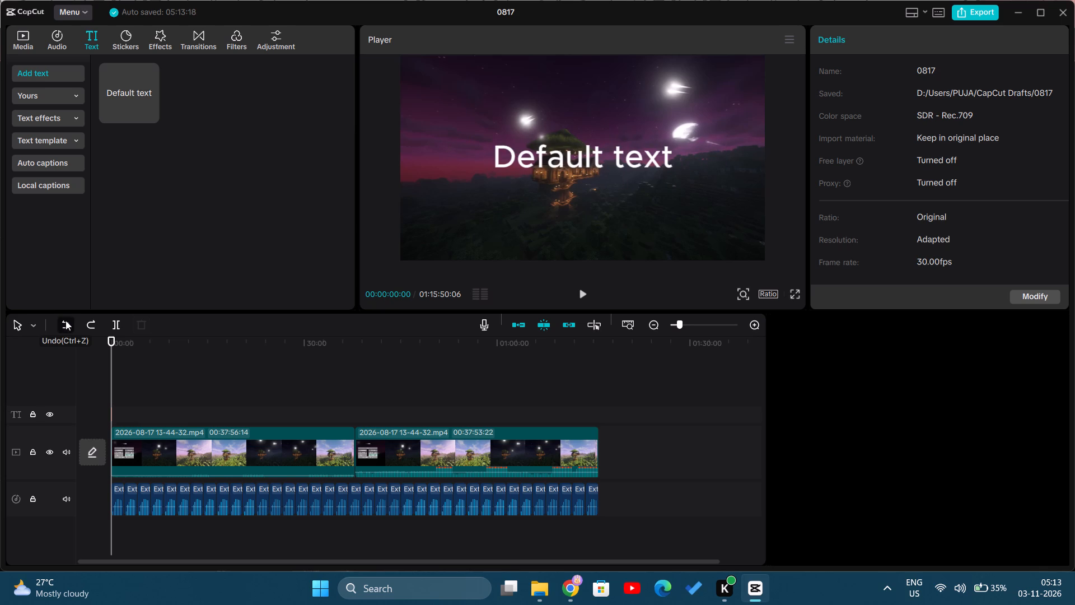
Preview the default text style and add it as a text clip at the start of the timeline.
click(134, 104)
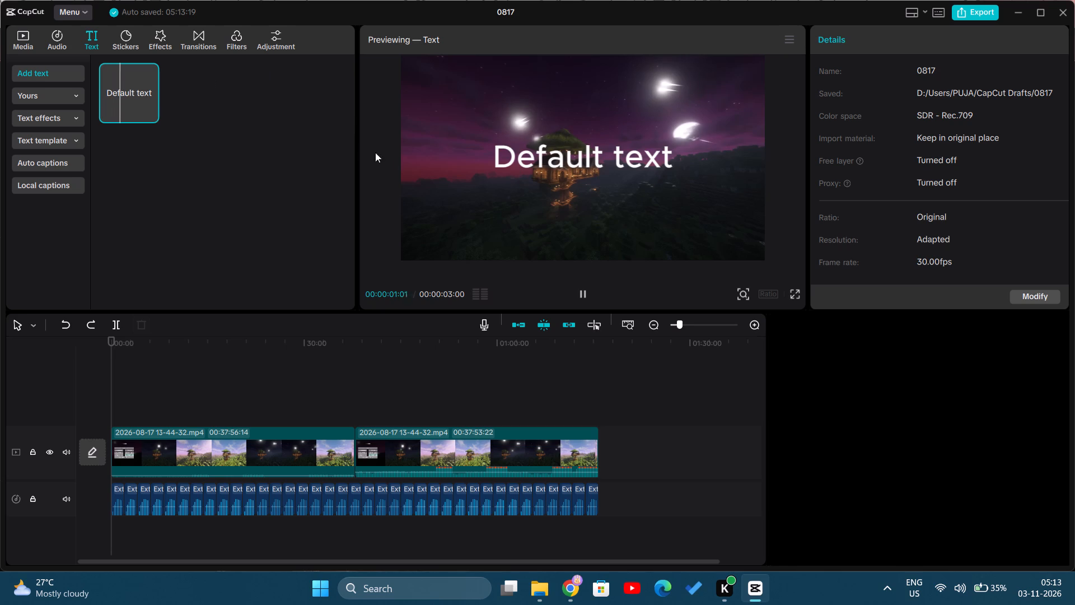
click(585, 301)
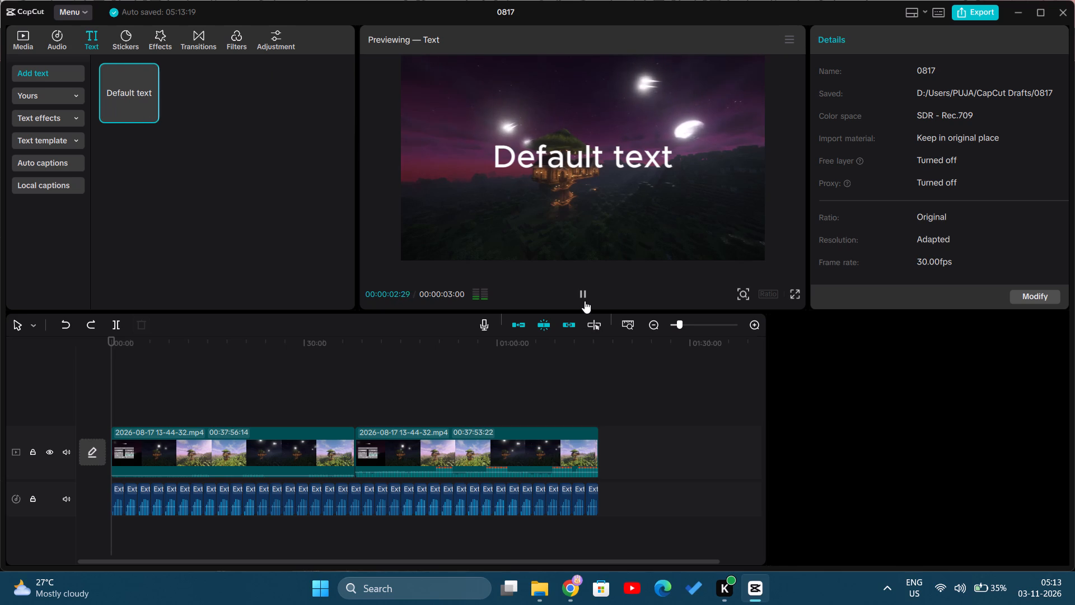
click(583, 299)
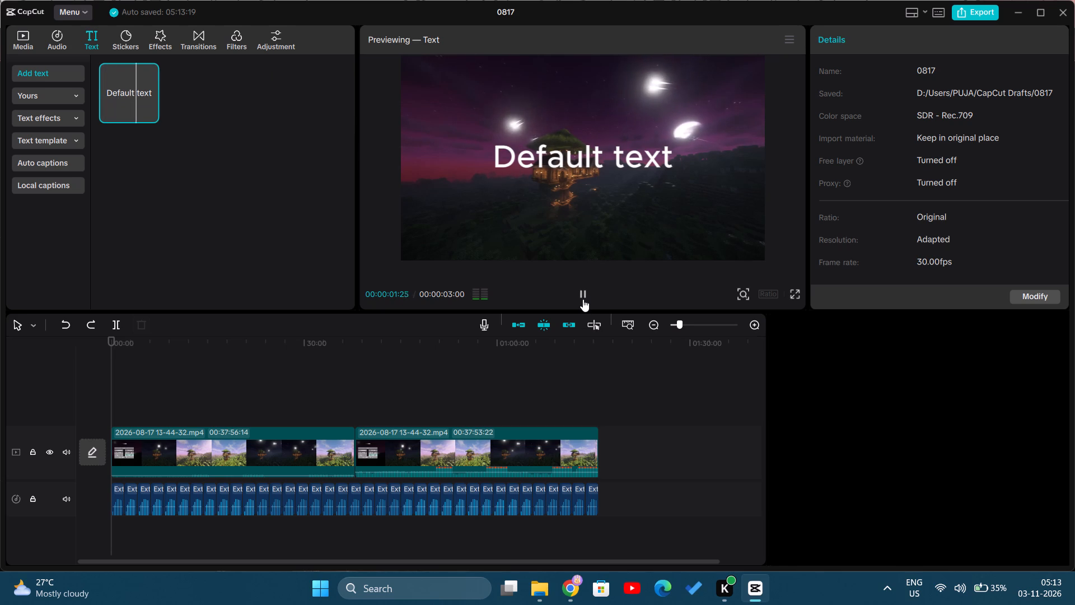
double_click(593, 154)
double_click(551, 151)
click(118, 390)
drag(118, 390, 92, 397)
click(124, 101)
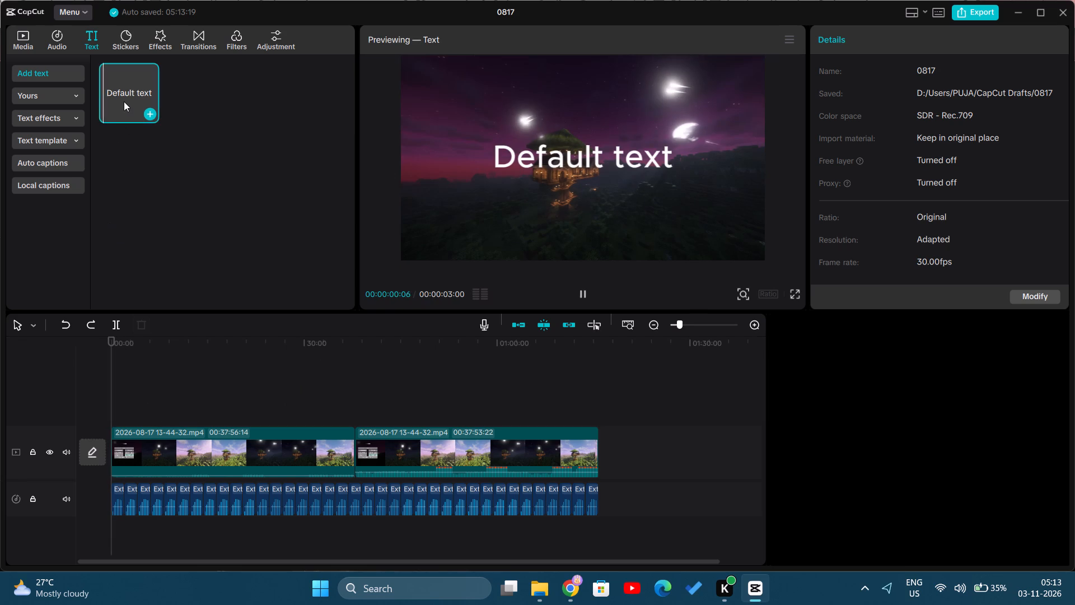
click(152, 115)
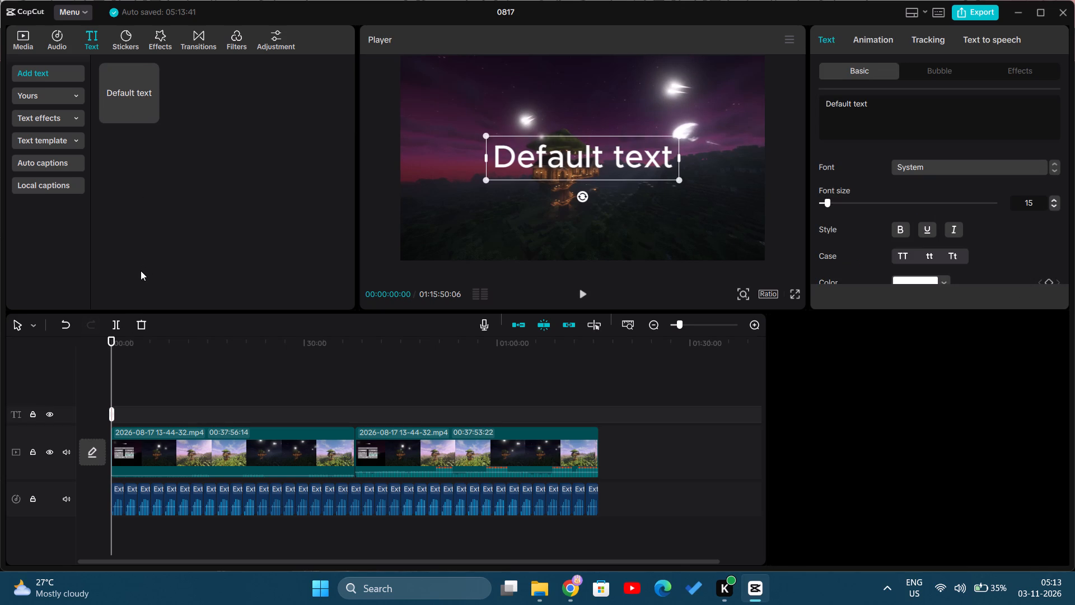
Replace the placeholder wording of the new text clip with "1 HOUR".
double_click(618, 169)
key(BackSpace)
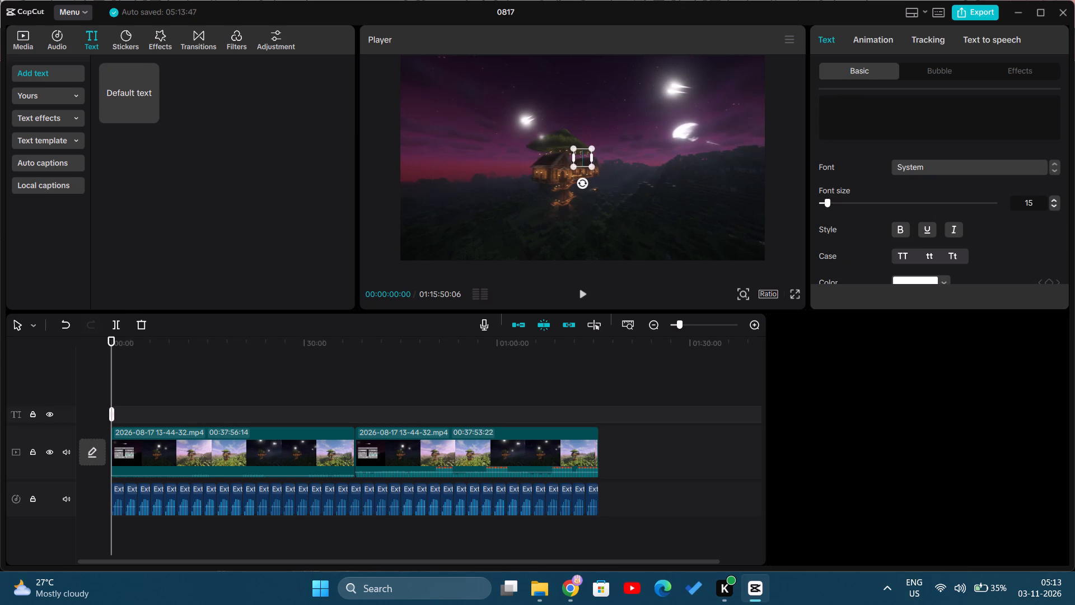
key(1)
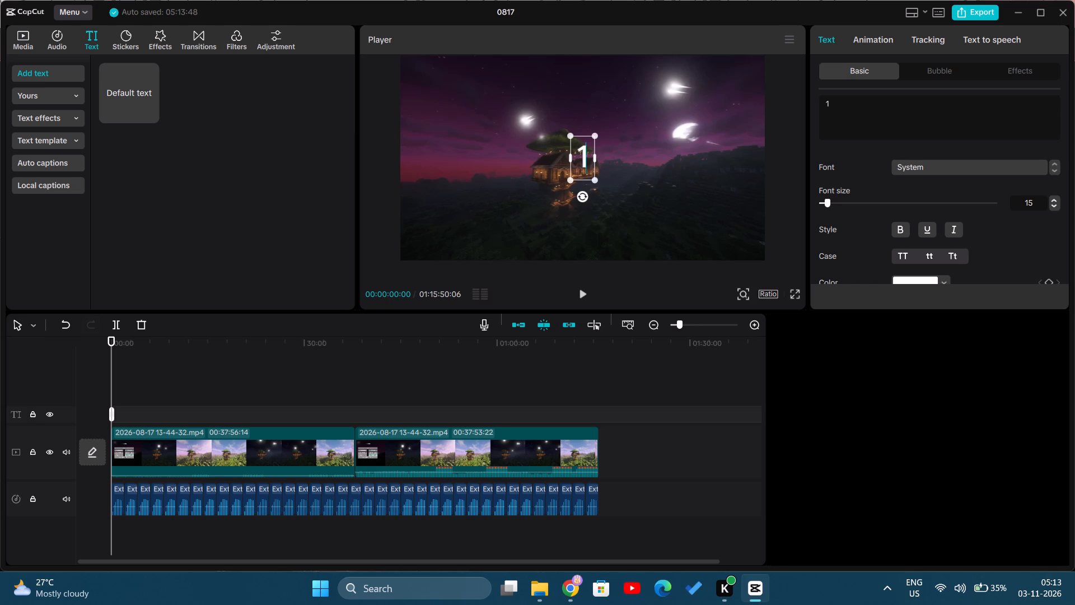
key(space)
text(HOUR)
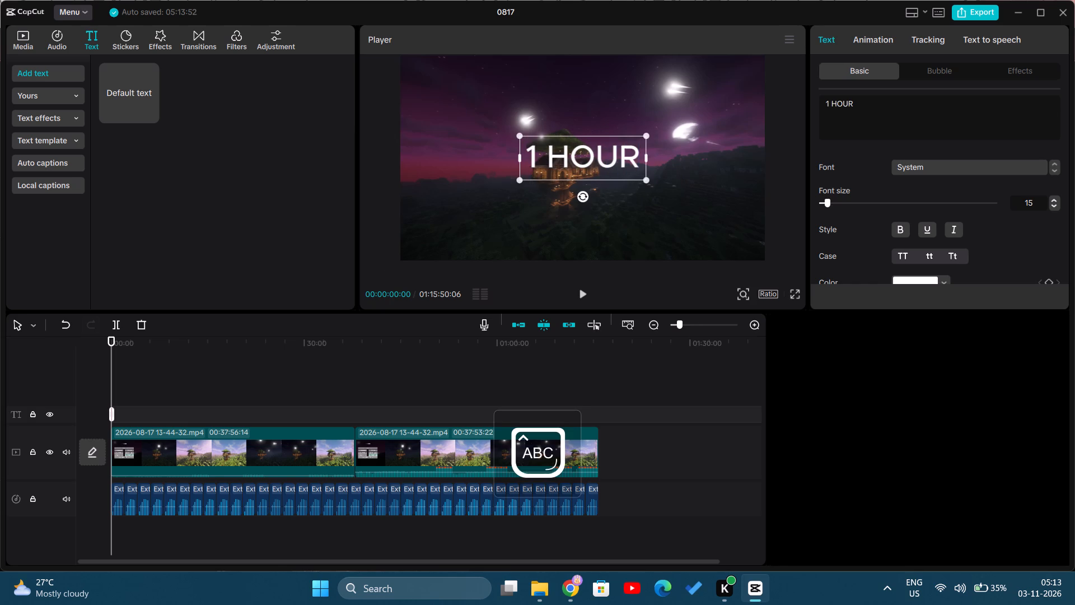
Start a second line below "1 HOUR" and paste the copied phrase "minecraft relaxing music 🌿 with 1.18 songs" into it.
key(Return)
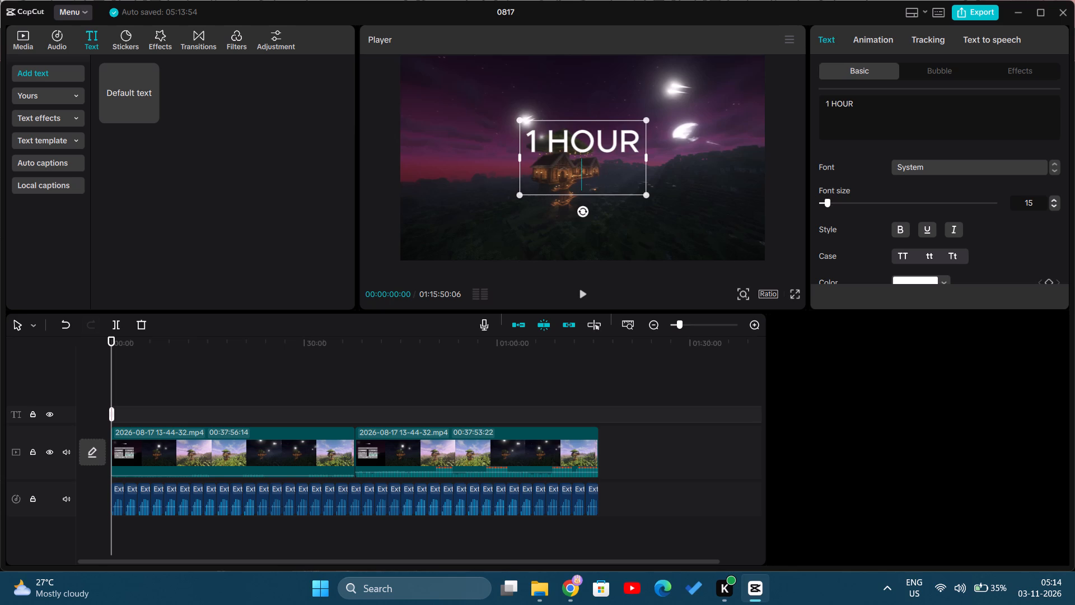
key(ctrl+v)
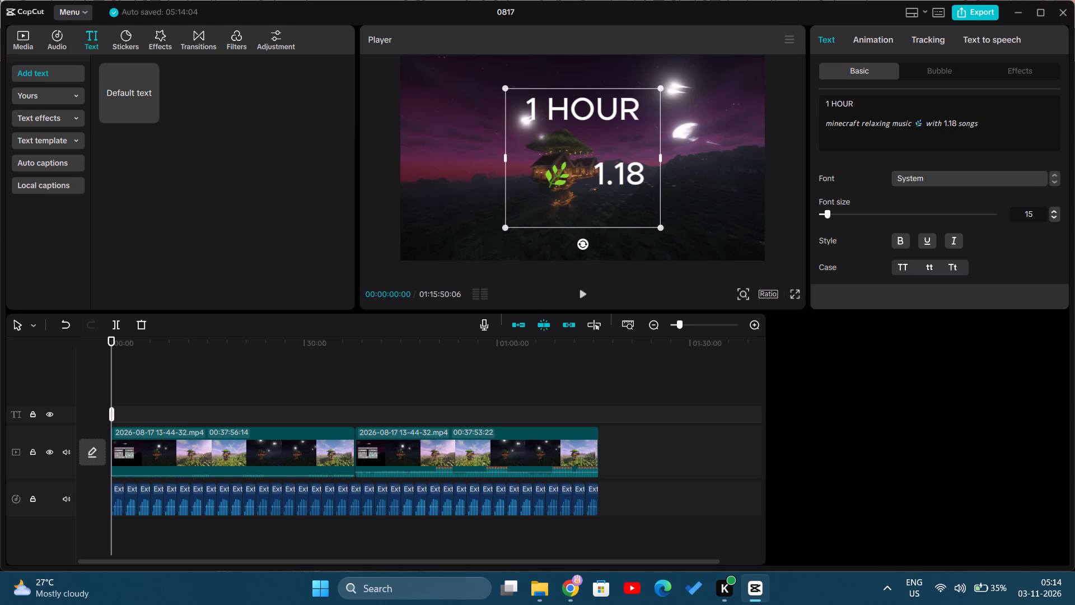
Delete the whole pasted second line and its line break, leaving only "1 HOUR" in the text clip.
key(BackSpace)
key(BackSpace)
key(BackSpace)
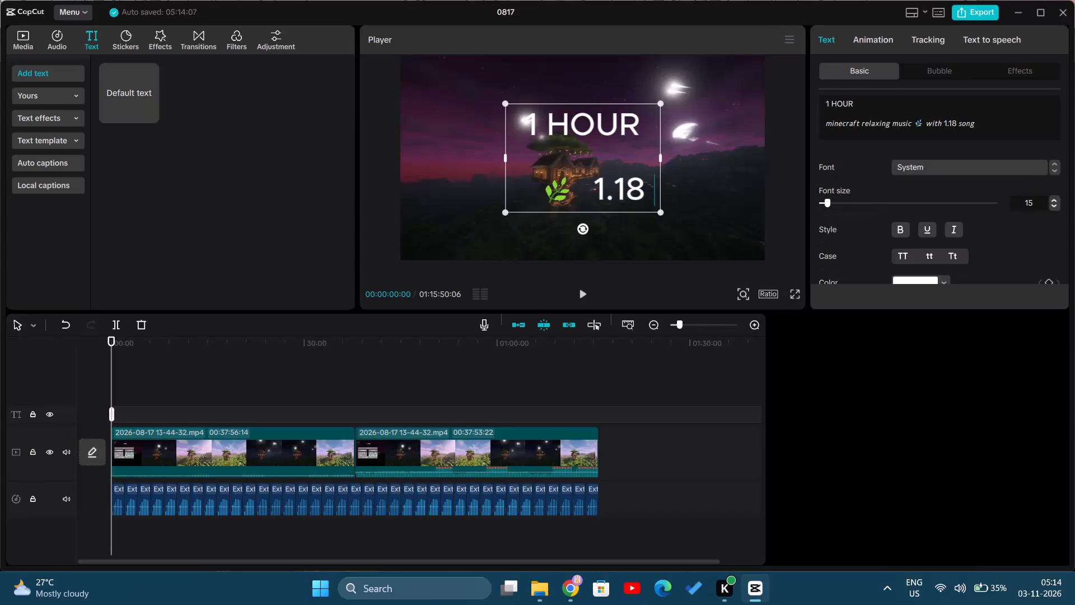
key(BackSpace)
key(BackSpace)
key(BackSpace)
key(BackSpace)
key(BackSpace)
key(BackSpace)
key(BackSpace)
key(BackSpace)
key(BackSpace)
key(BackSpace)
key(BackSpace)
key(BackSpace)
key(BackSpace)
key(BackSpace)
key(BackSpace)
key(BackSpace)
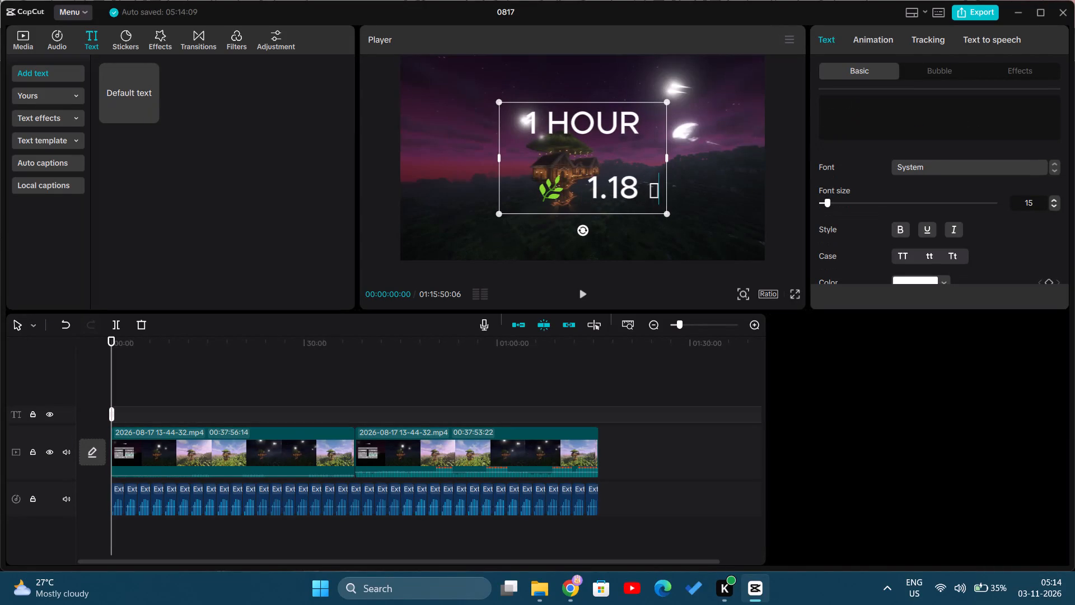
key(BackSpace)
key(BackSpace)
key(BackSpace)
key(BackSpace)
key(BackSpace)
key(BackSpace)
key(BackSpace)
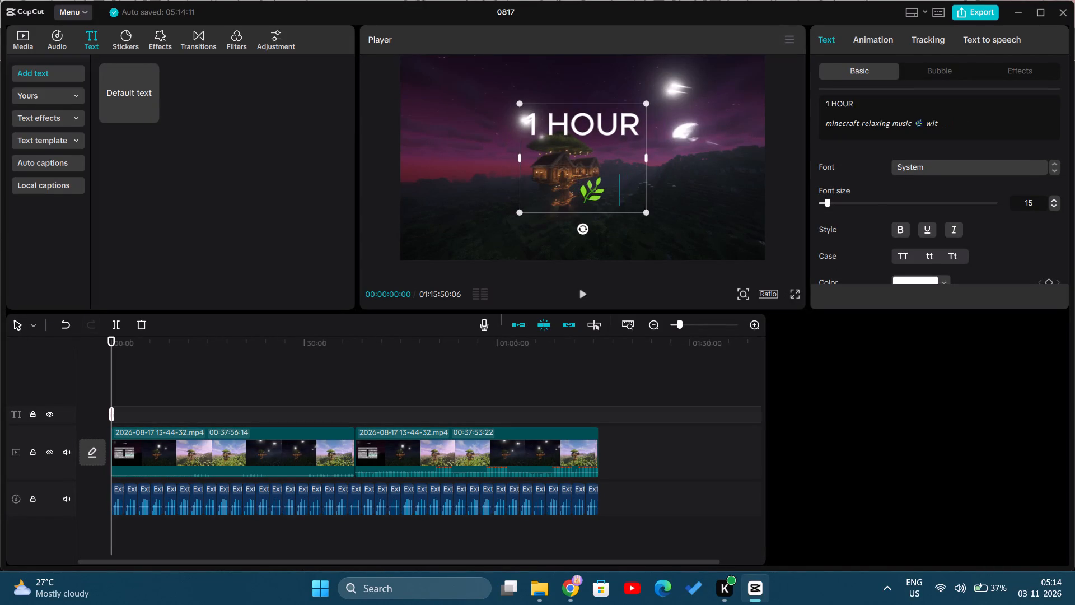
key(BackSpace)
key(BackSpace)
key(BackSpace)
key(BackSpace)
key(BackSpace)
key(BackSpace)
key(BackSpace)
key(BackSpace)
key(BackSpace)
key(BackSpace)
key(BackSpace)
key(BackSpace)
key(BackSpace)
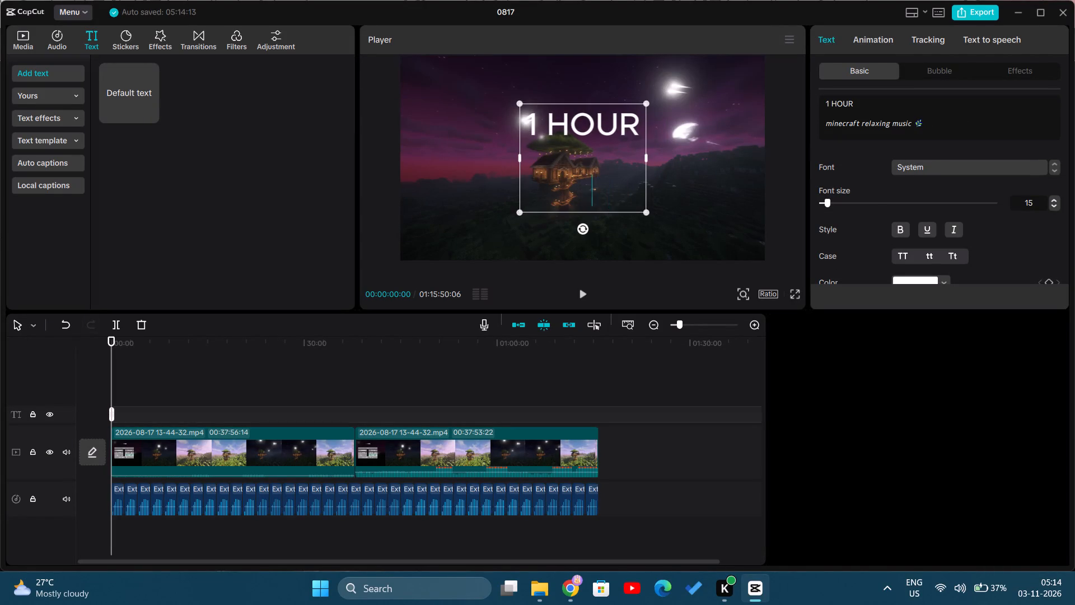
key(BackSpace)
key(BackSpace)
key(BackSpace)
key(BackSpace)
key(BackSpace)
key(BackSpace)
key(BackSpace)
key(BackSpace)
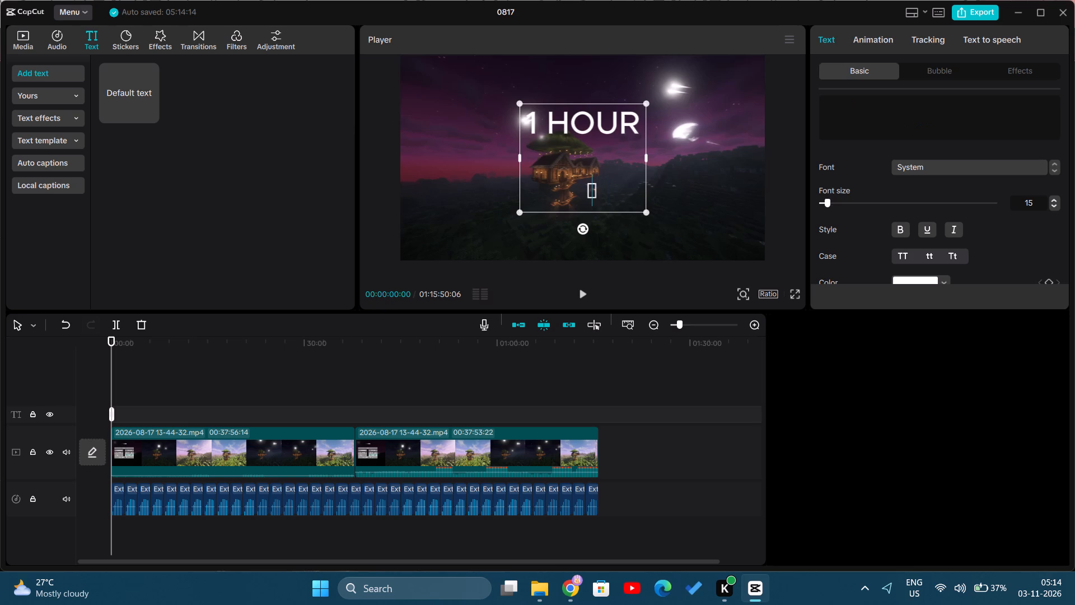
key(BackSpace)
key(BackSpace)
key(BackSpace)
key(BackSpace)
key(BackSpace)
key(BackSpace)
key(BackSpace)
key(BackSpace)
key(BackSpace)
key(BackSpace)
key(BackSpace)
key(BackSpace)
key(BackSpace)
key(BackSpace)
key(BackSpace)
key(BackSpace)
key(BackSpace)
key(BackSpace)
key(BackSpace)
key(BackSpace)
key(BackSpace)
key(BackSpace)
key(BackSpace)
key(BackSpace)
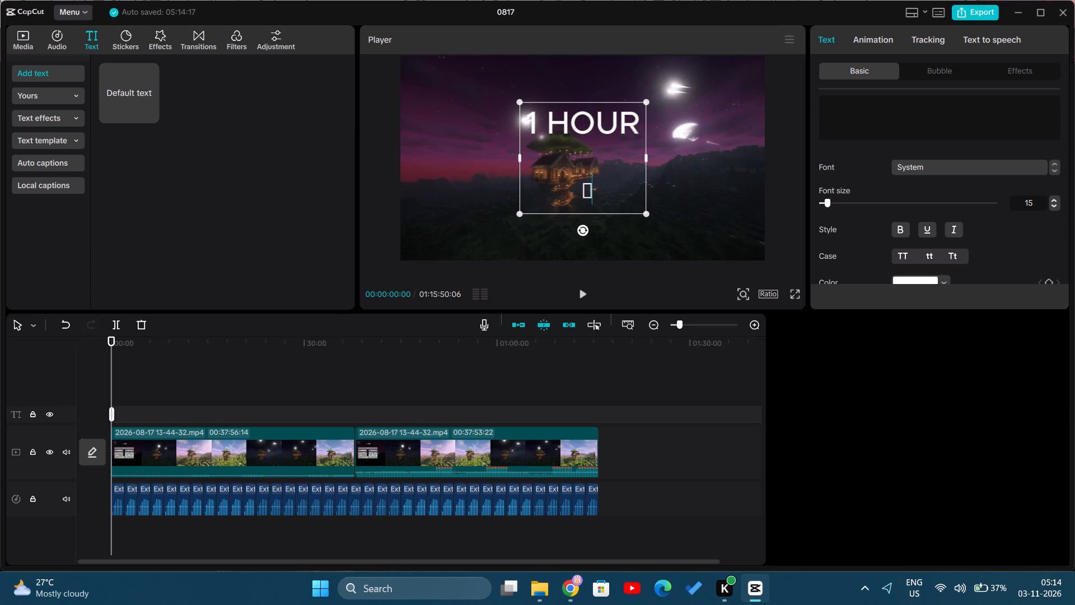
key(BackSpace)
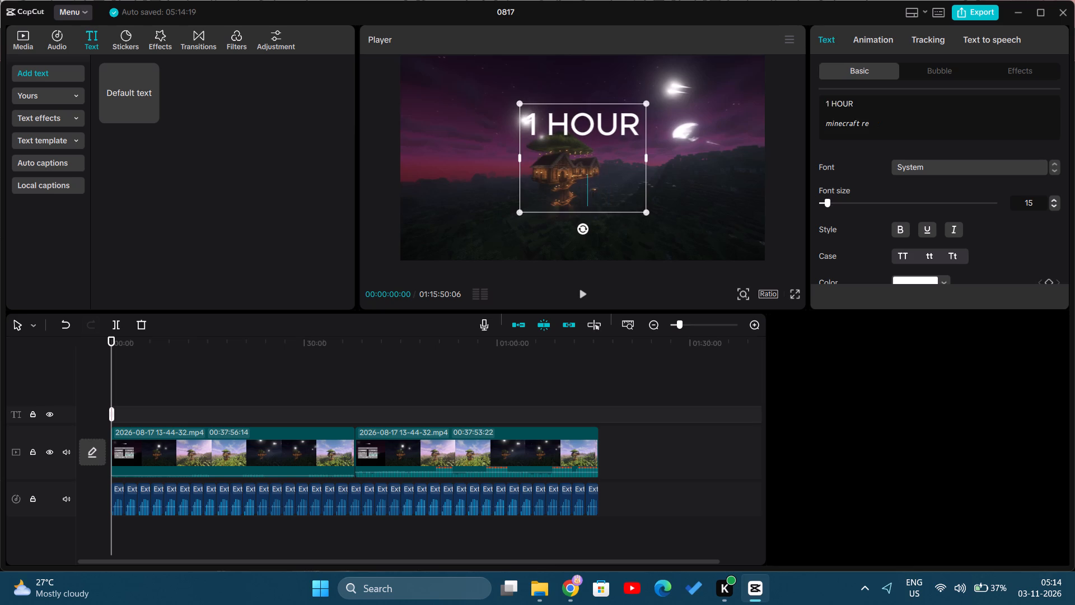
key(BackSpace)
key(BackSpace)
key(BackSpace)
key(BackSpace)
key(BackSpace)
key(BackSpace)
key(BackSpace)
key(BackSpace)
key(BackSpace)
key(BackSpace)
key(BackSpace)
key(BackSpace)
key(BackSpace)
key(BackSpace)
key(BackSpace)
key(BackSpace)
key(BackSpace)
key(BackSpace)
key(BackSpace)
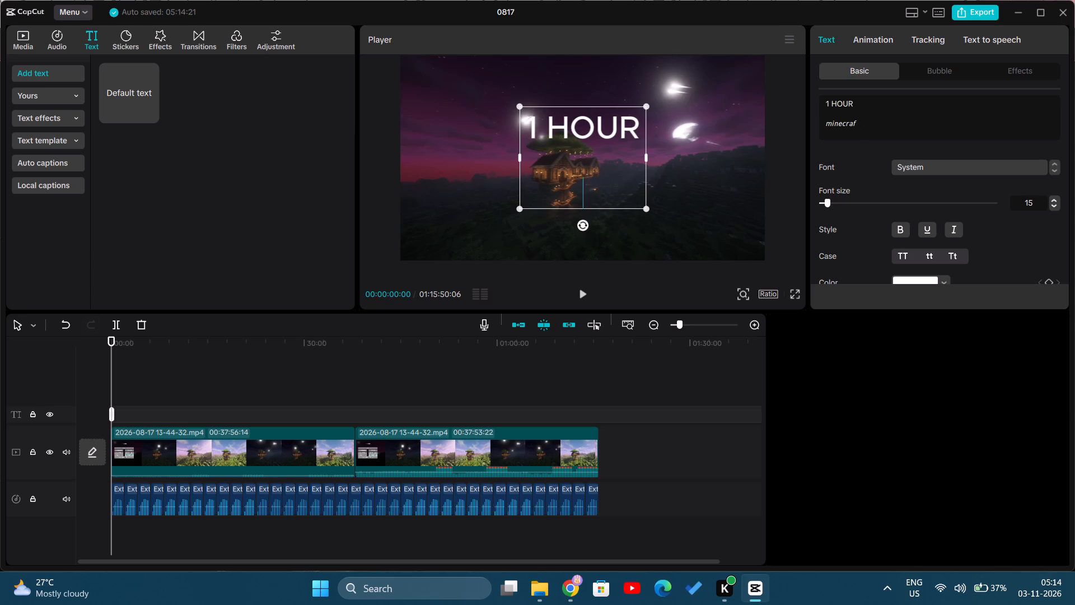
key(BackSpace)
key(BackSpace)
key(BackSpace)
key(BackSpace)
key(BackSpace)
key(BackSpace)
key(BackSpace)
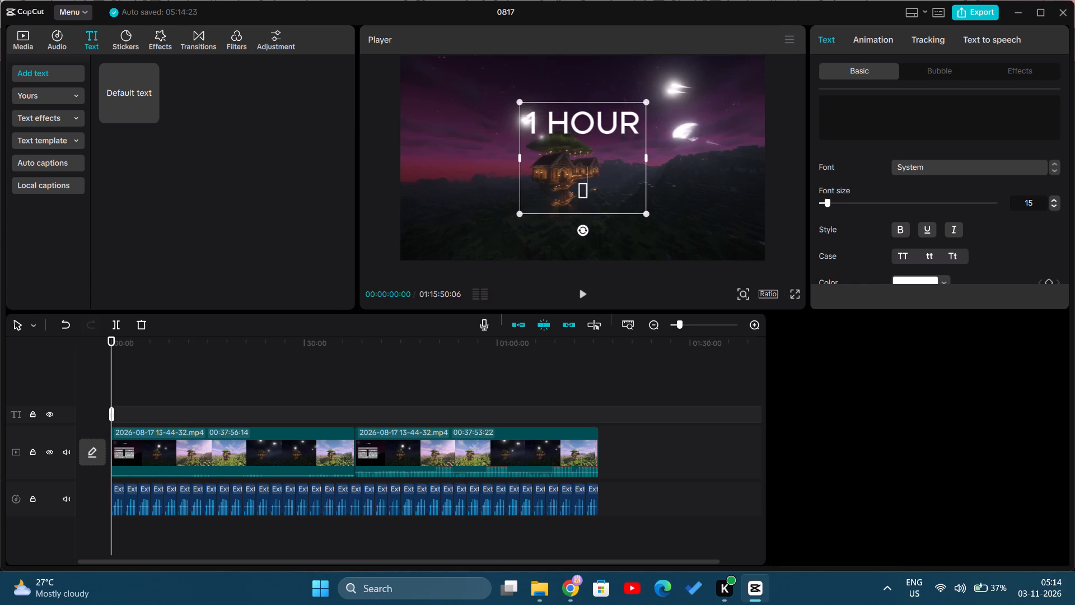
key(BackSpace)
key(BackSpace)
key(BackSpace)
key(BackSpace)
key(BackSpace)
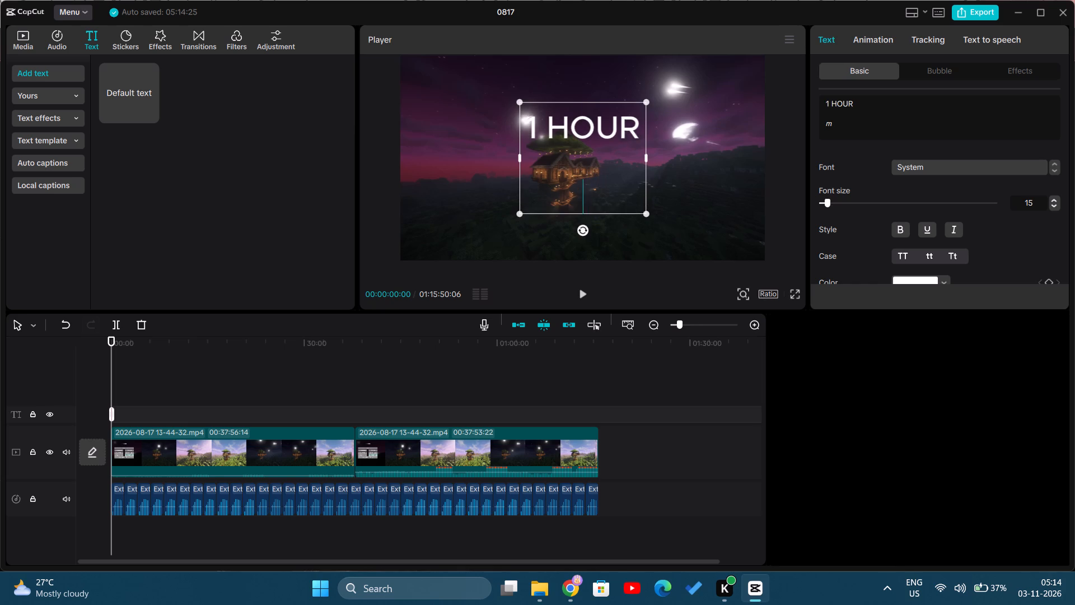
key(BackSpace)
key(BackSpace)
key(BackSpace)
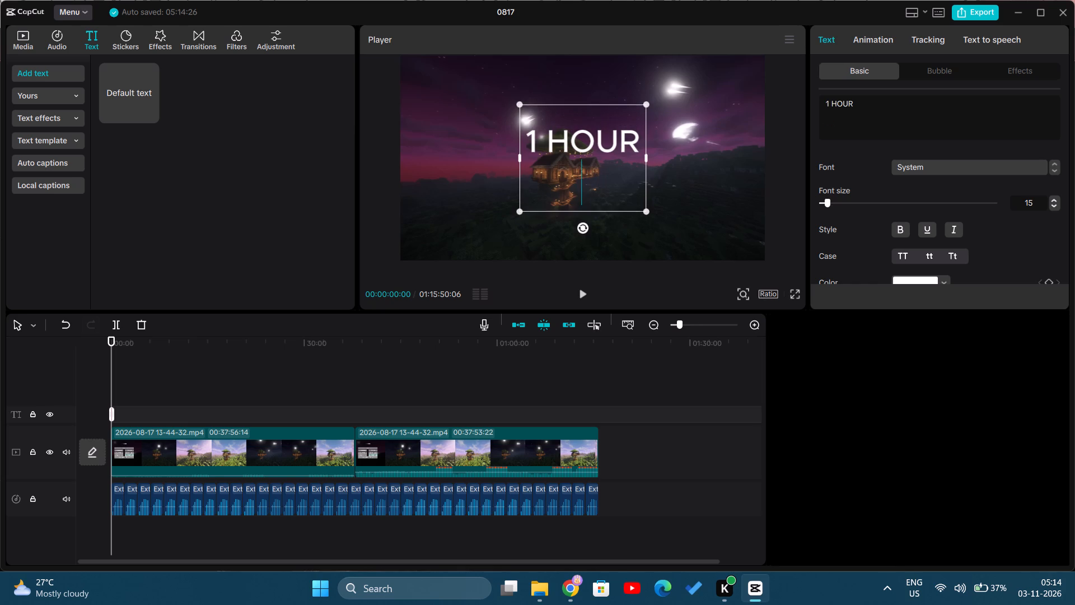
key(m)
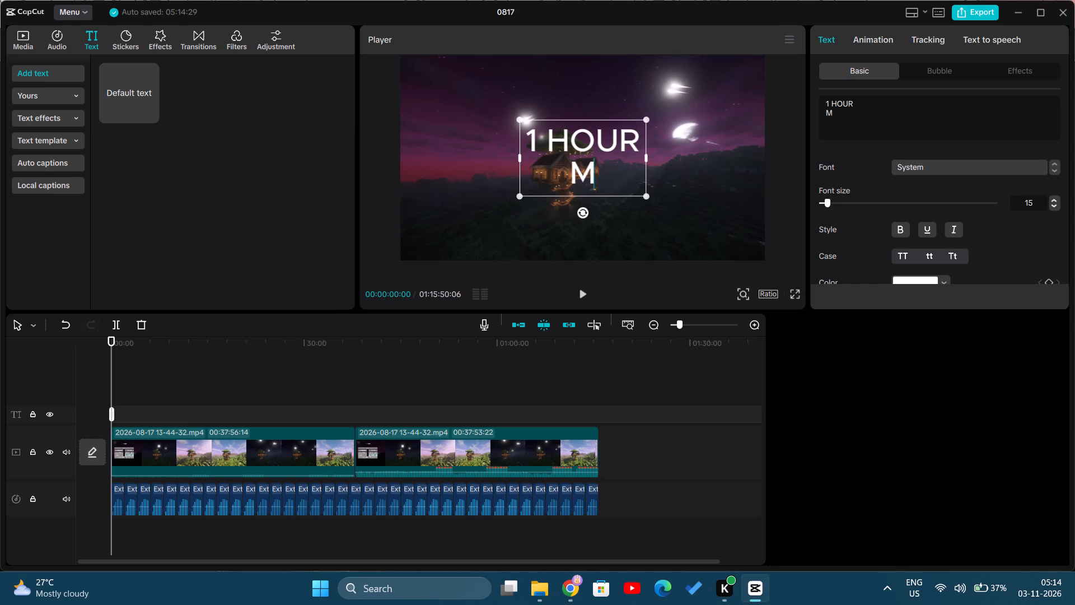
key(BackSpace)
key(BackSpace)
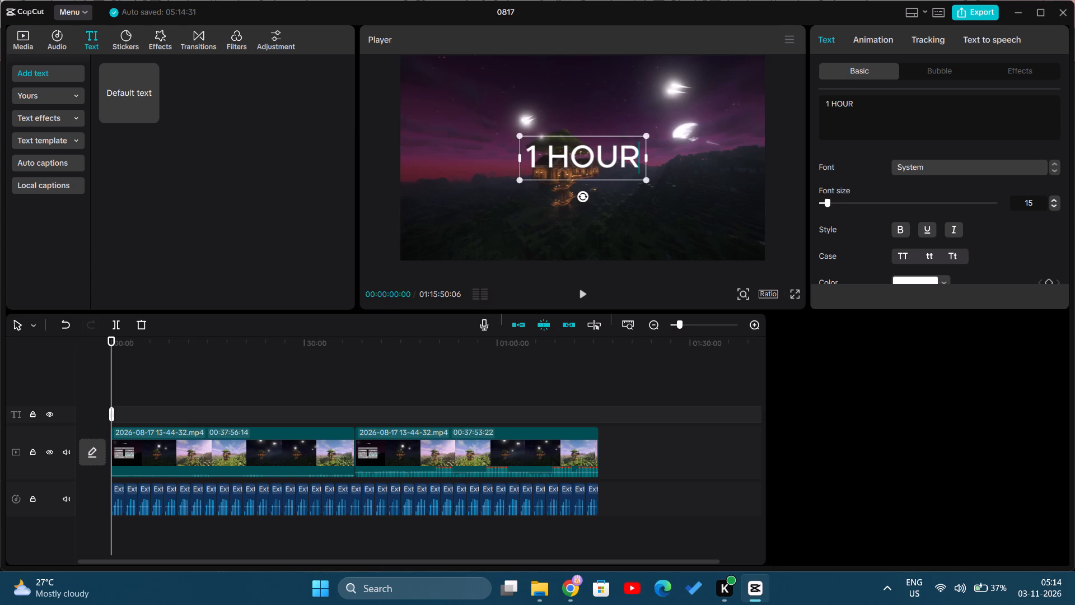
Change the font of the "1 HOUR" title to Agency FB Bold.
click(1058, 170)
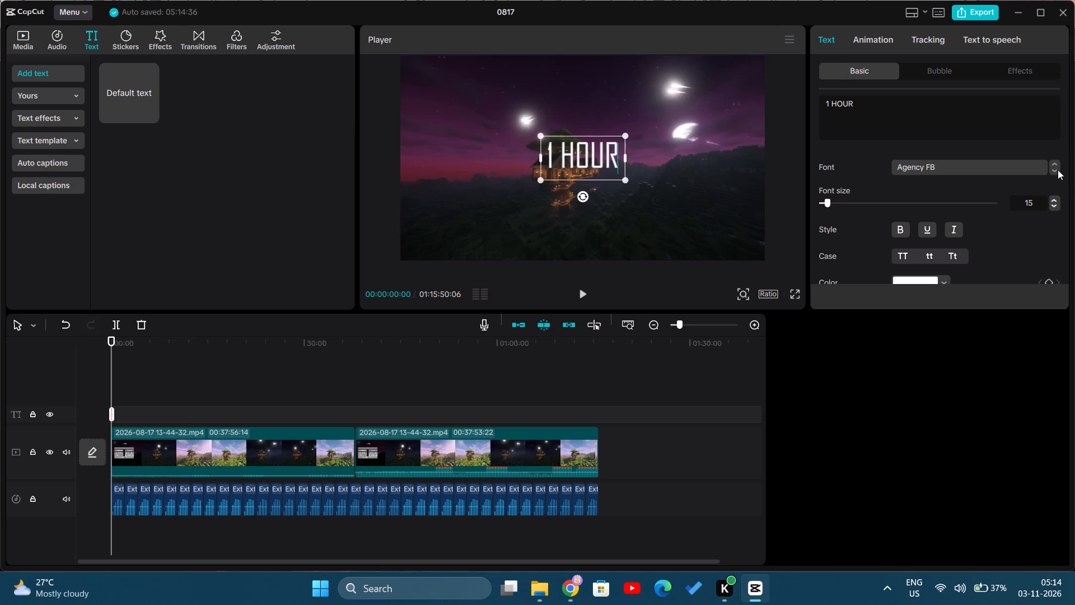
click(1058, 170)
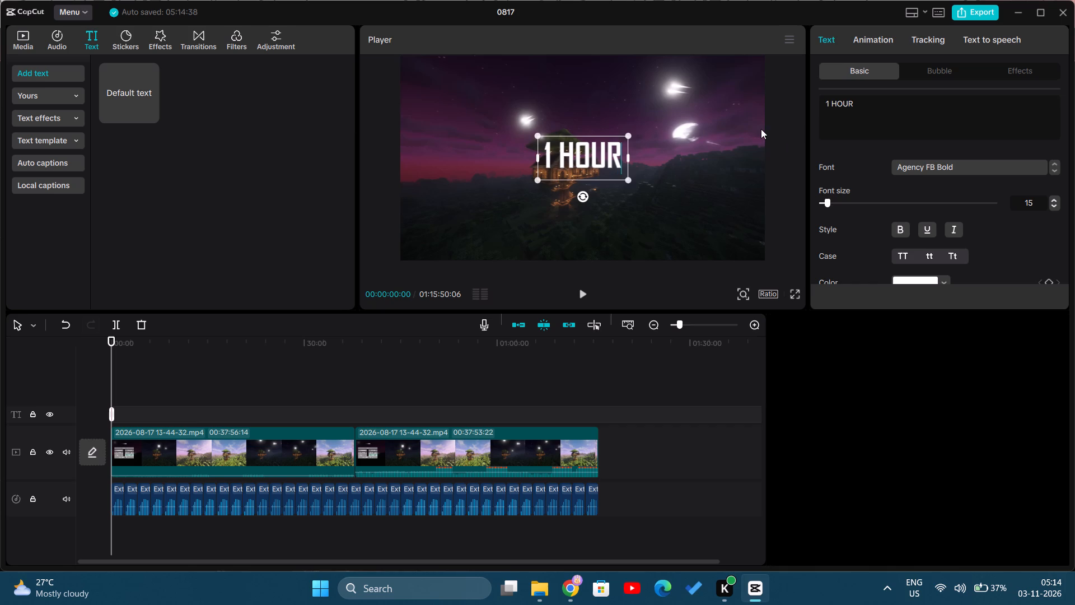
Scale the "1 HOUR" title down to roughly 60 percent of its size in the video preview.
drag(629, 183, 618, 174)
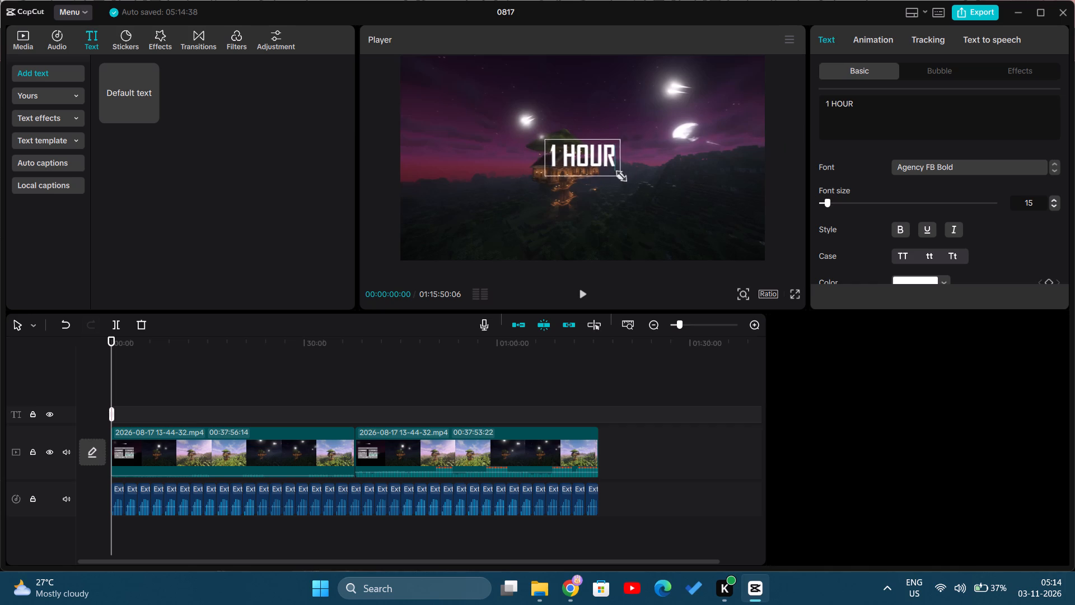
drag(618, 174, 600, 166)
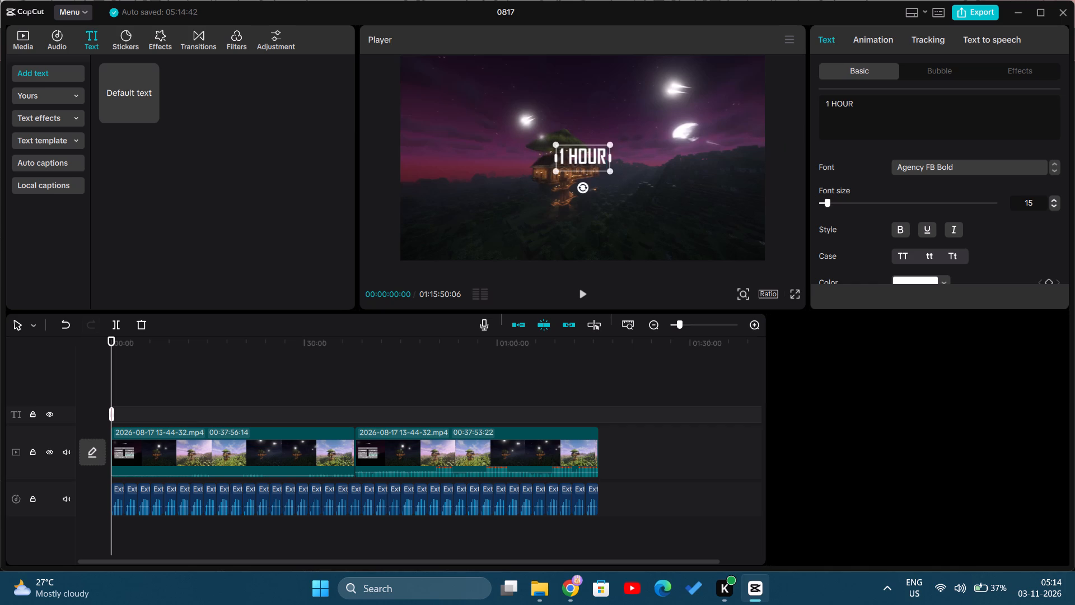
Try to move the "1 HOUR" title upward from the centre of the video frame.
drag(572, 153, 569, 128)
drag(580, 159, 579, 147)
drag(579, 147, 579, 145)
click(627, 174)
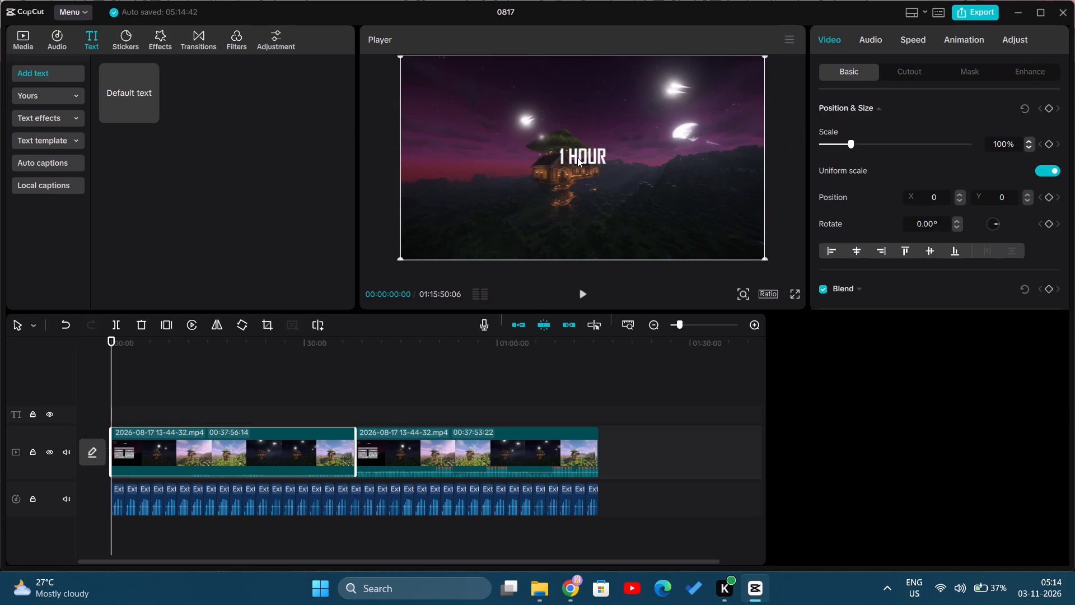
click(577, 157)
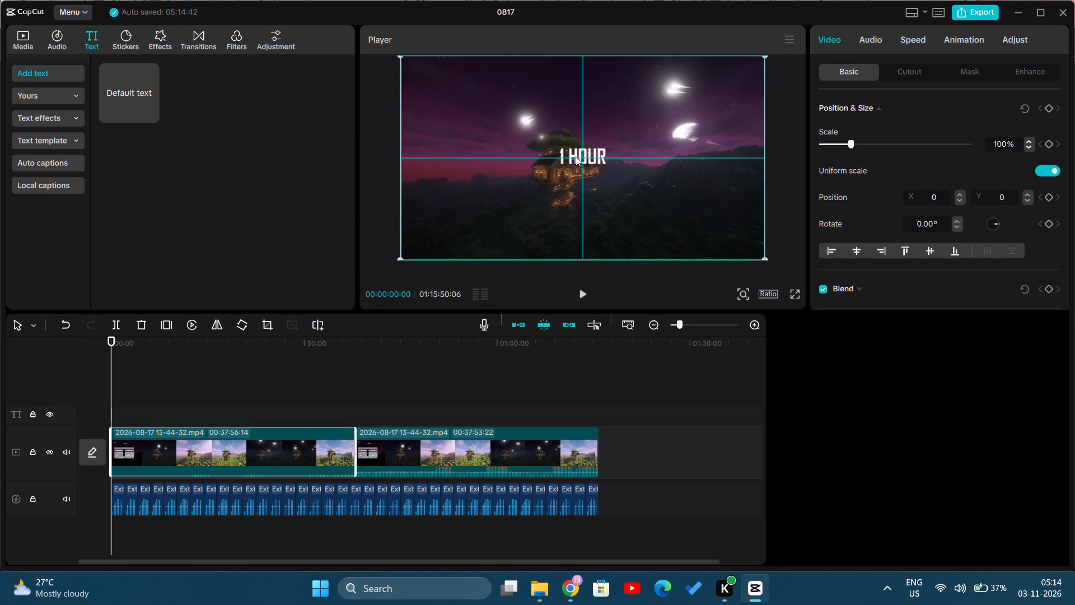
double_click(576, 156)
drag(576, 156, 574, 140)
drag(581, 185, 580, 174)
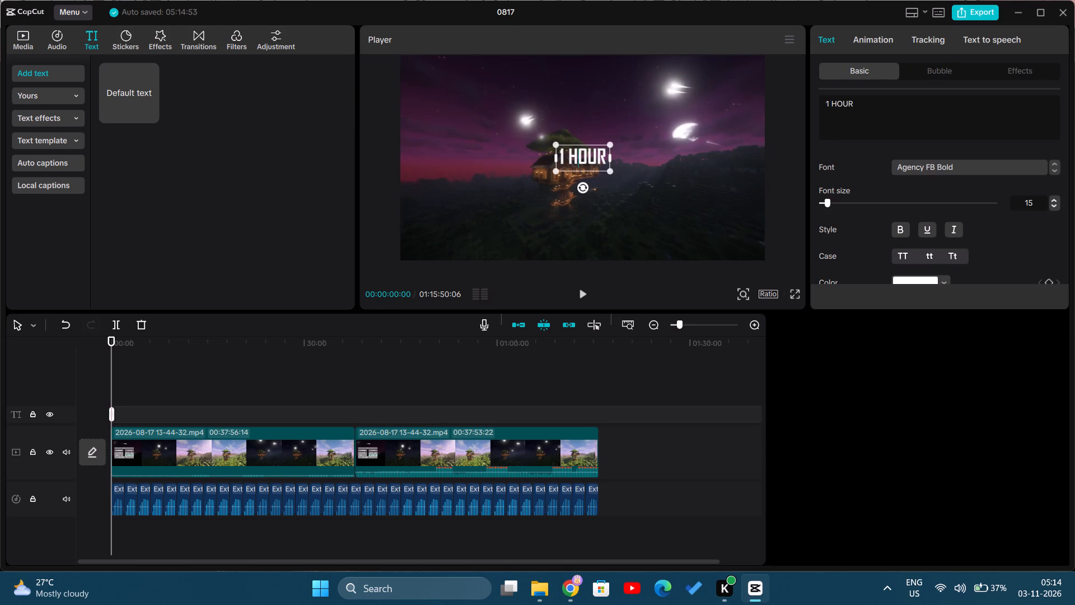
Change the font of the "1 HOUR" title to Algerian and enlarge it slightly in the video preview.
click(579, 153)
double_click(579, 153)
double_click(579, 153)
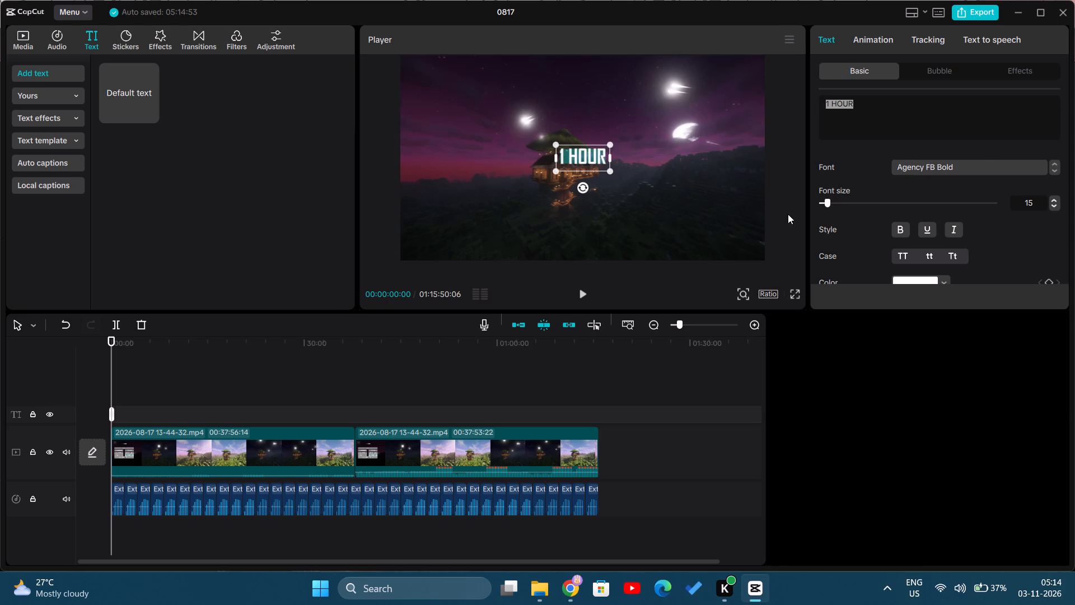
click(1053, 173)
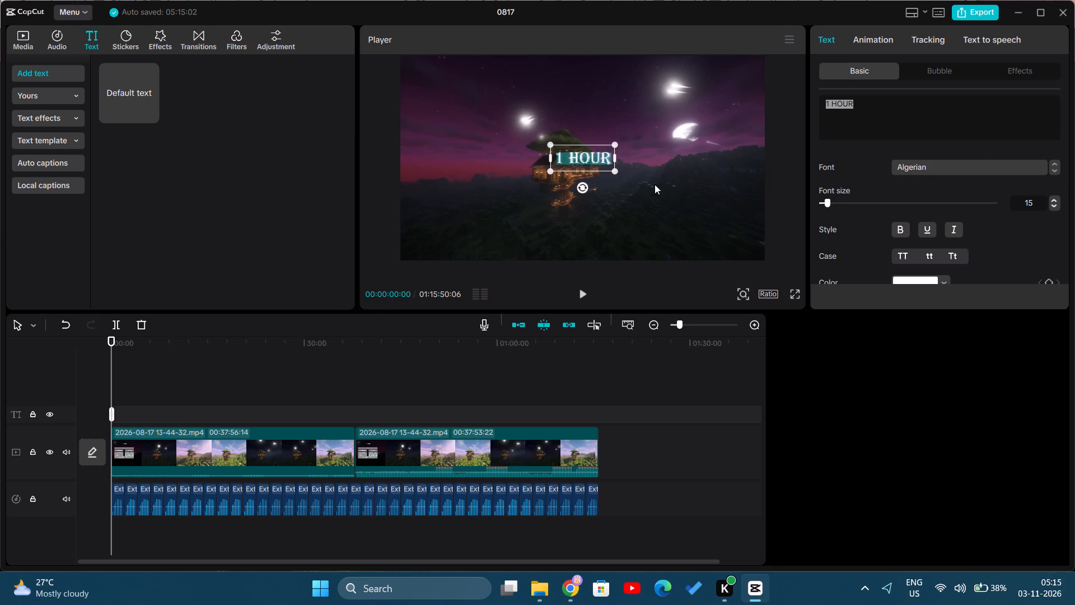
click(591, 162)
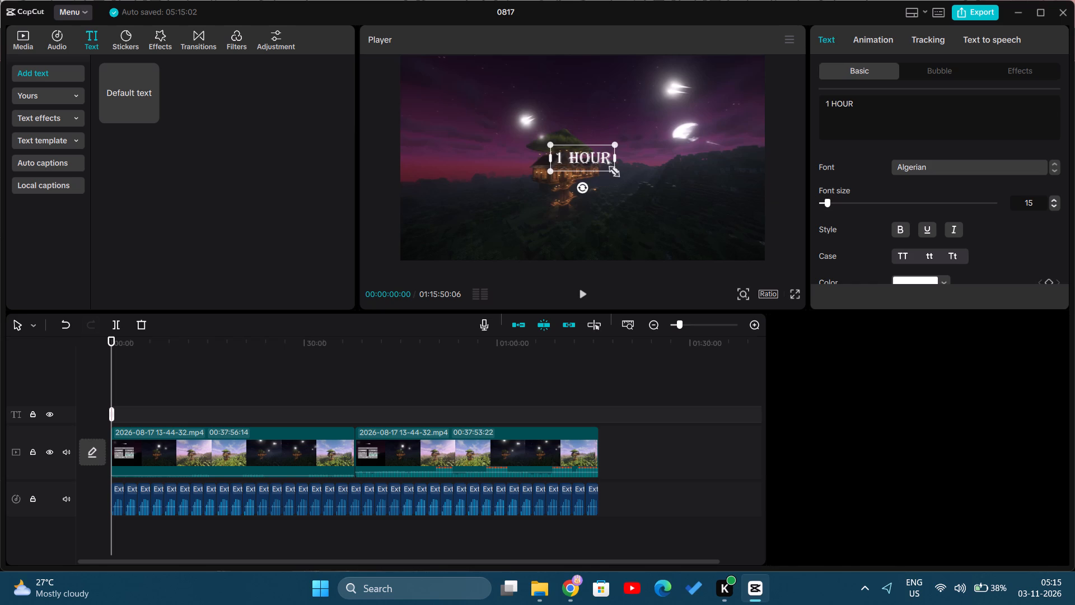
drag(609, 171, 611, 176)
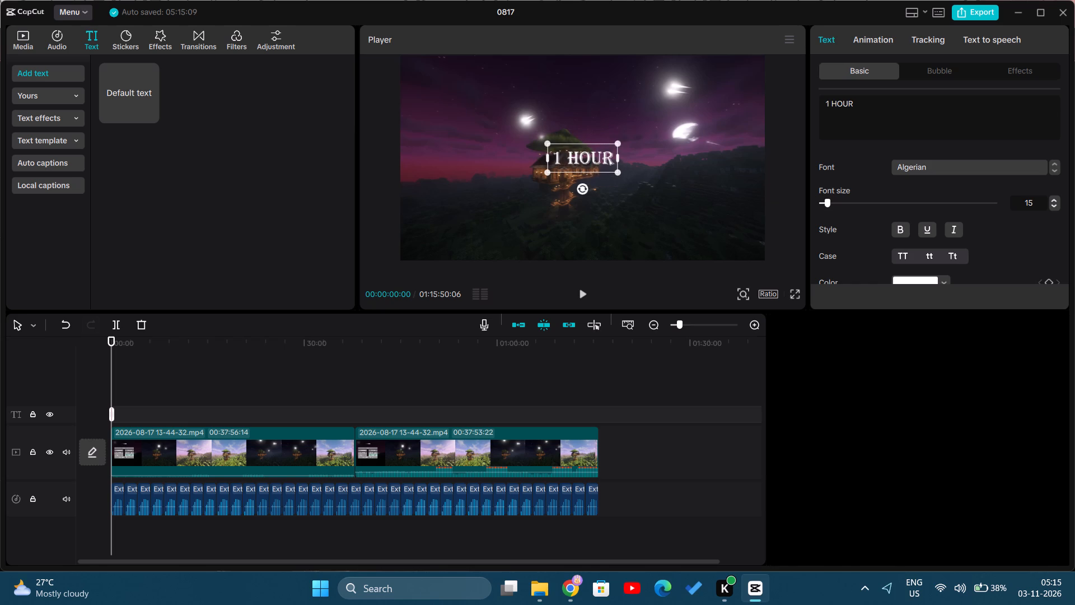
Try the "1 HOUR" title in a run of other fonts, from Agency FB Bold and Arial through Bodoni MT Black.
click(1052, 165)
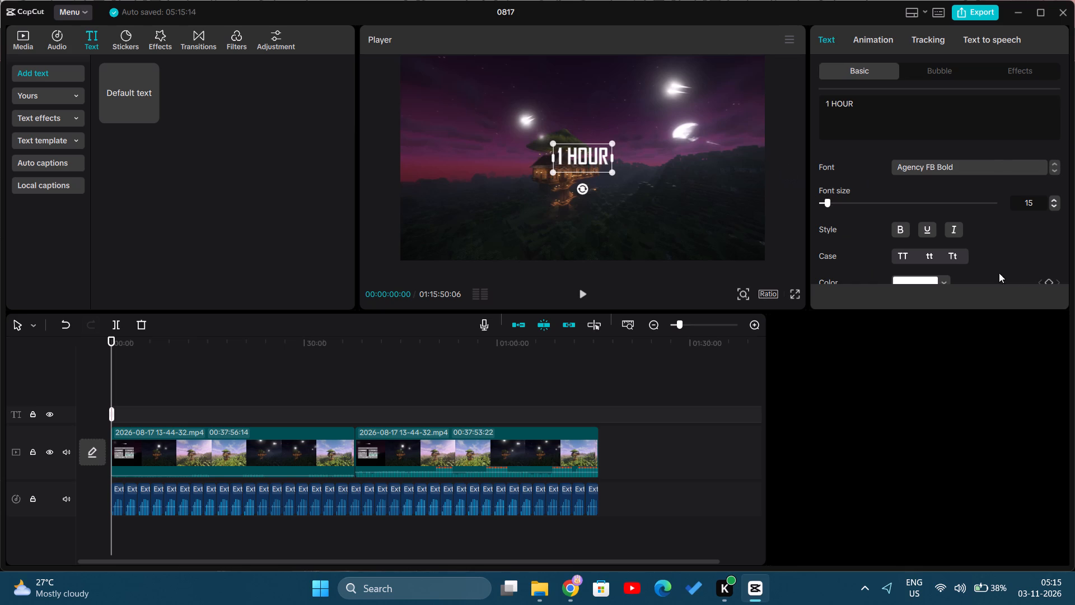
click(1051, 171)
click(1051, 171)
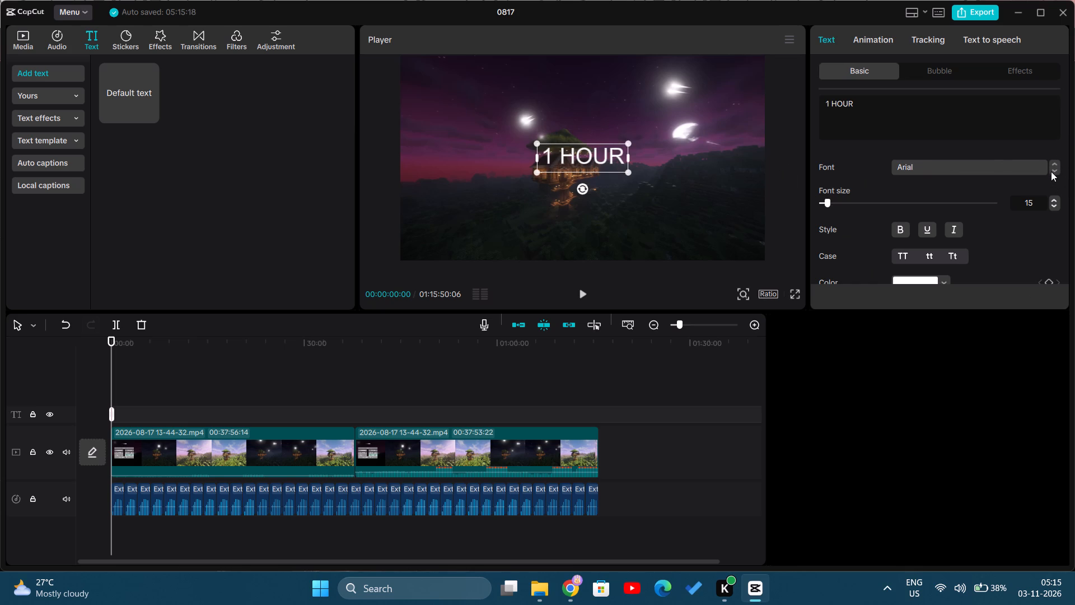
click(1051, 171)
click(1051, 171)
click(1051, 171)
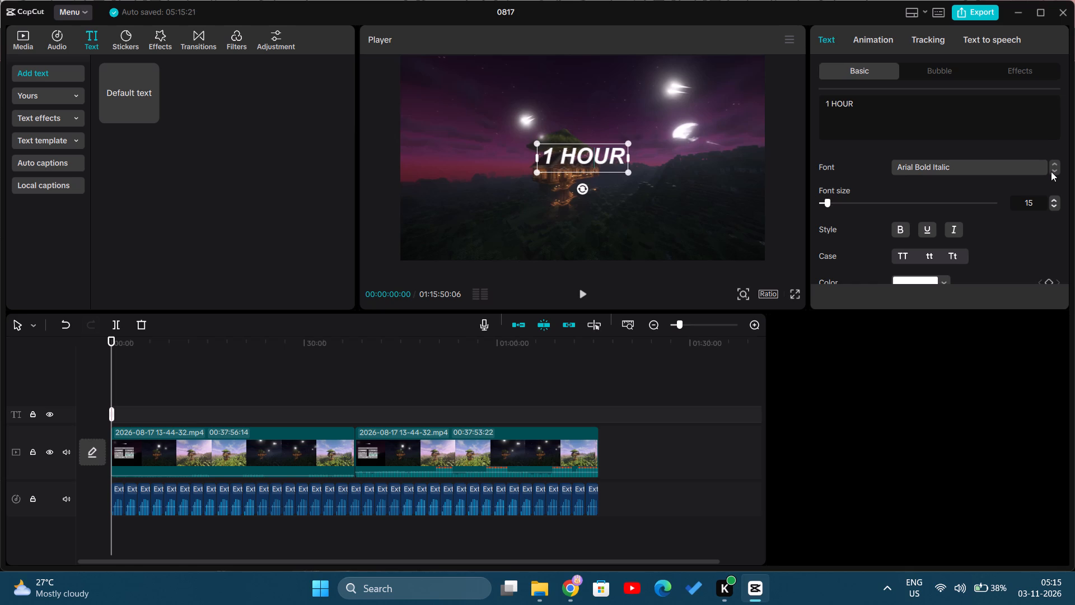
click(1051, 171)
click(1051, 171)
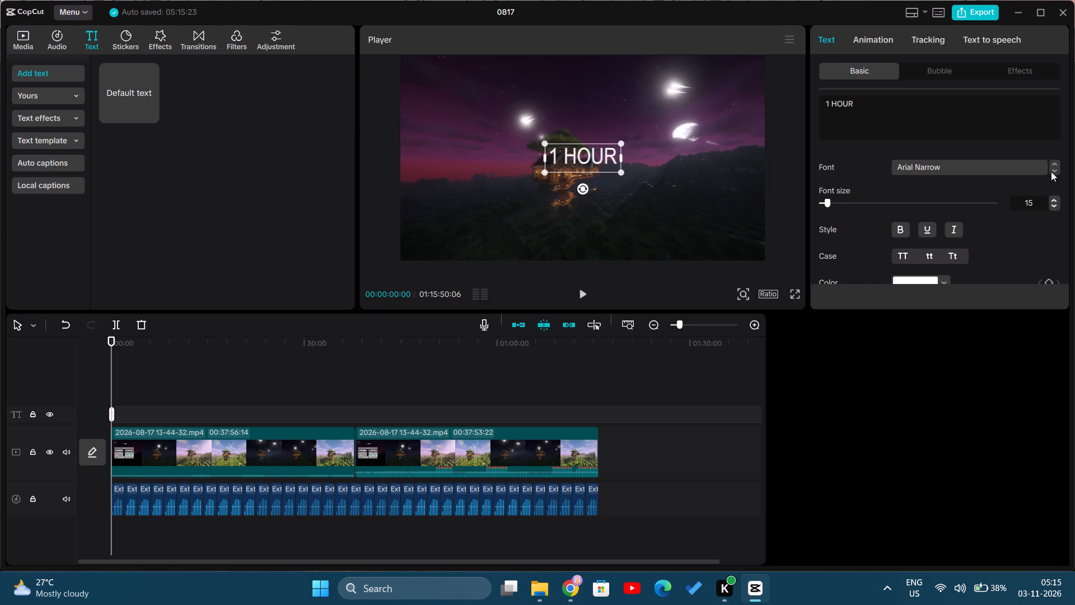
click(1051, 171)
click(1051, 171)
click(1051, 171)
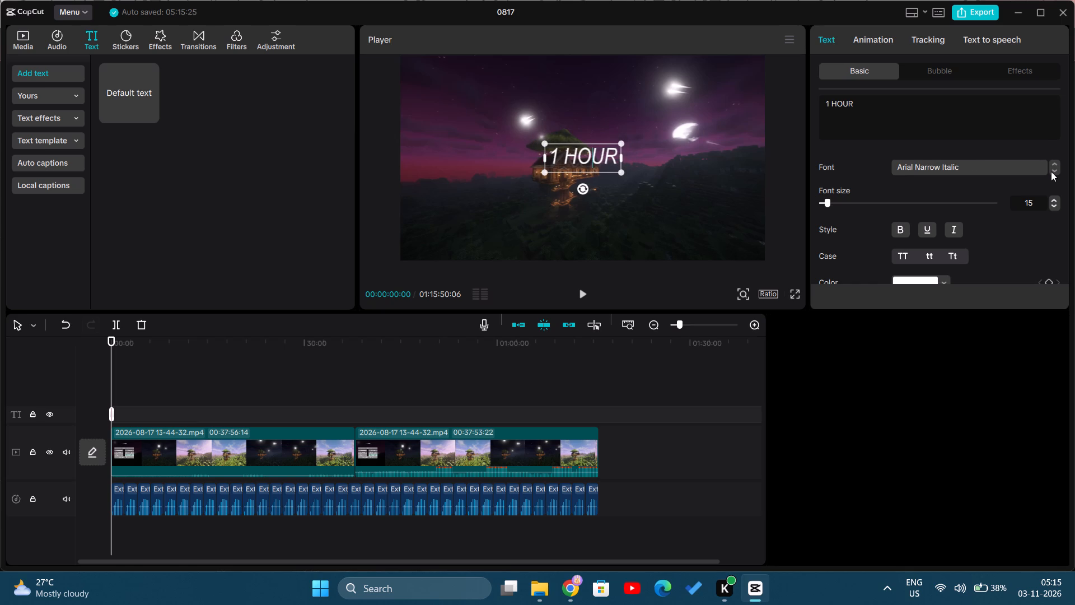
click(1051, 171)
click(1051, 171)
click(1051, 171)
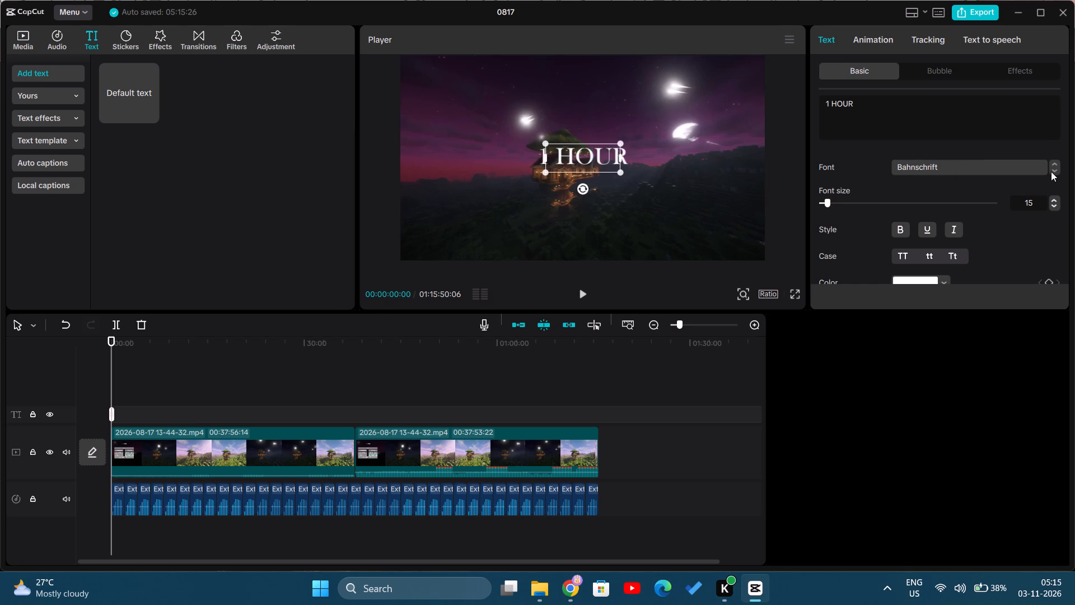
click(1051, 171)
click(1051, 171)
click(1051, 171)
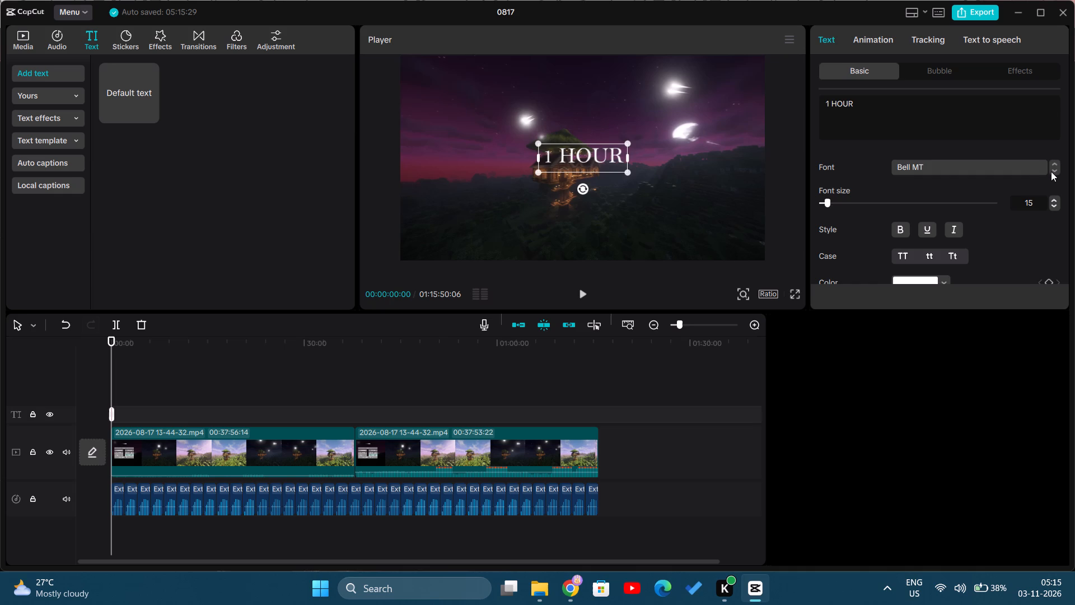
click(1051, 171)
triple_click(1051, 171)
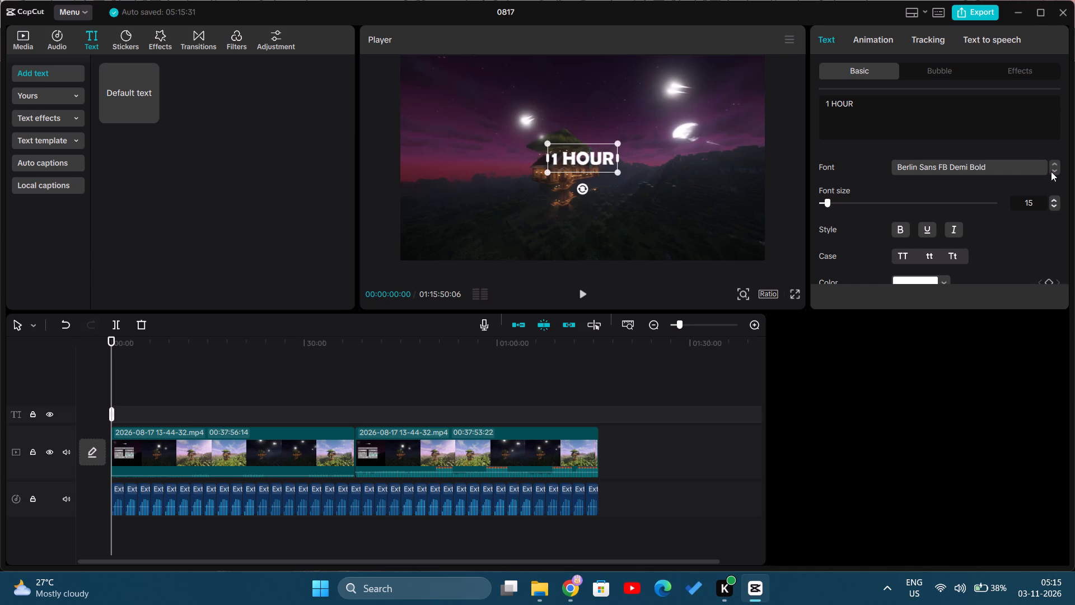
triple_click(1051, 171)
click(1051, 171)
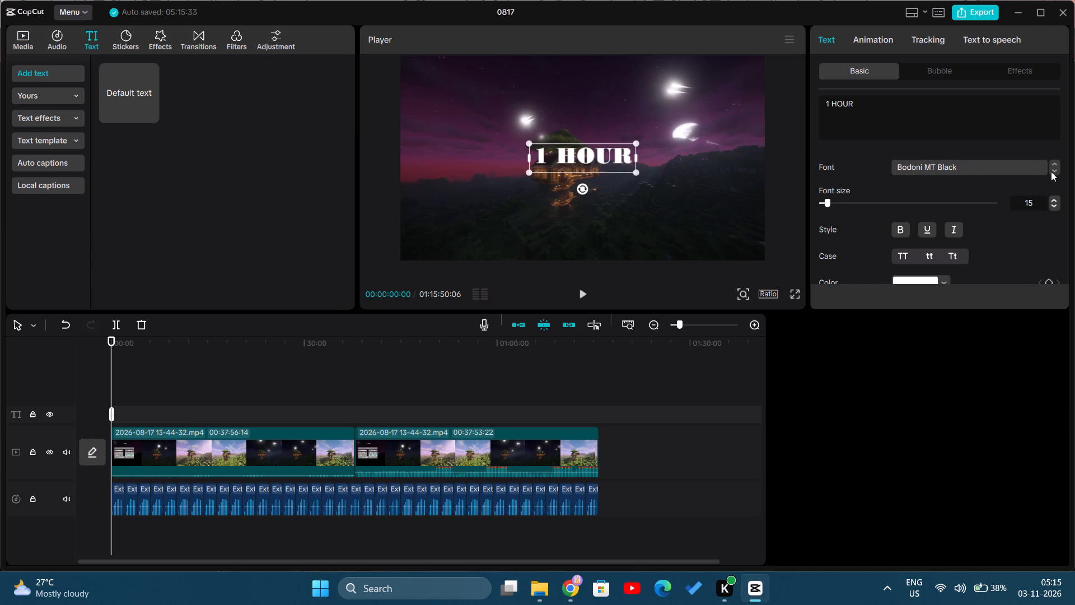
Go back through the fonts as far as Agency FB and set the "1 HOUR" title to Algerian.
triple_click(1053, 161)
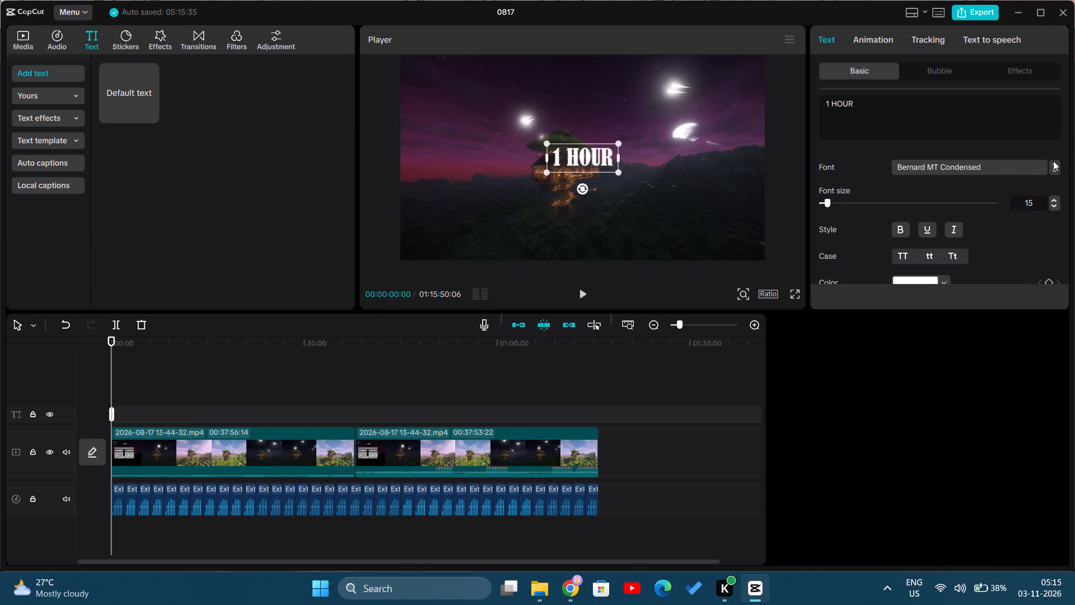
triple_click(1053, 161)
triple_click(1053, 161)
triple_click(1053, 161)
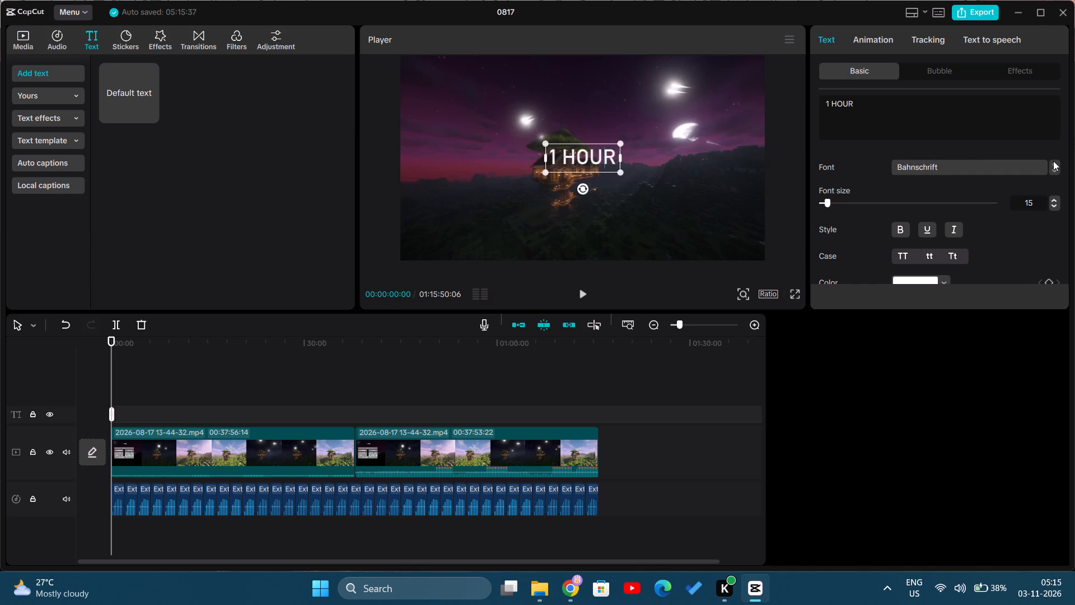
click(1053, 161)
click(1053, 161)
click(1053, 161)
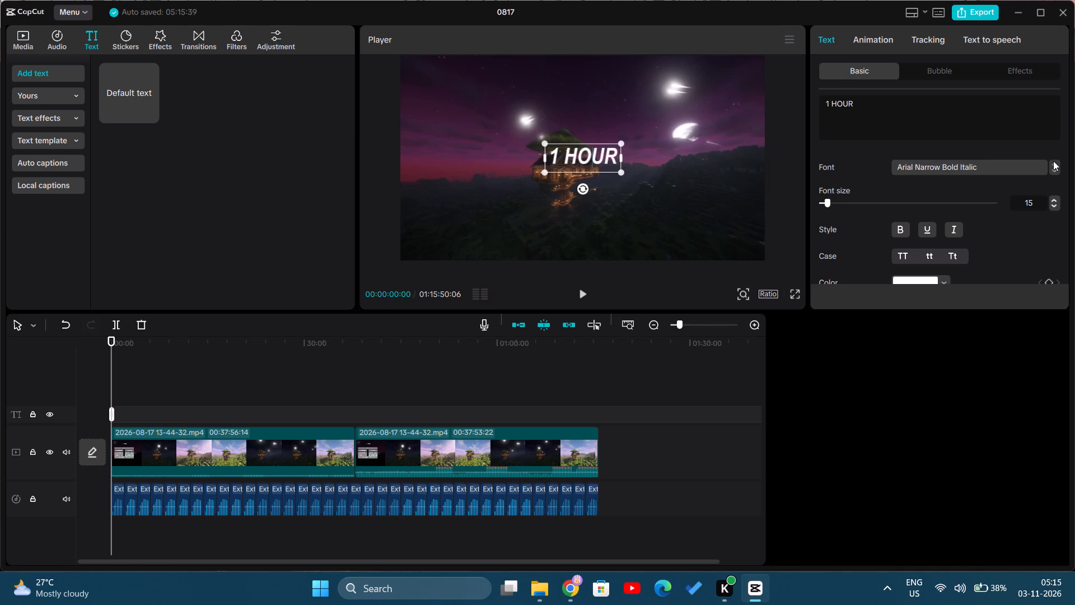
click(1053, 161)
click(1053, 161)
triple_click(1053, 161)
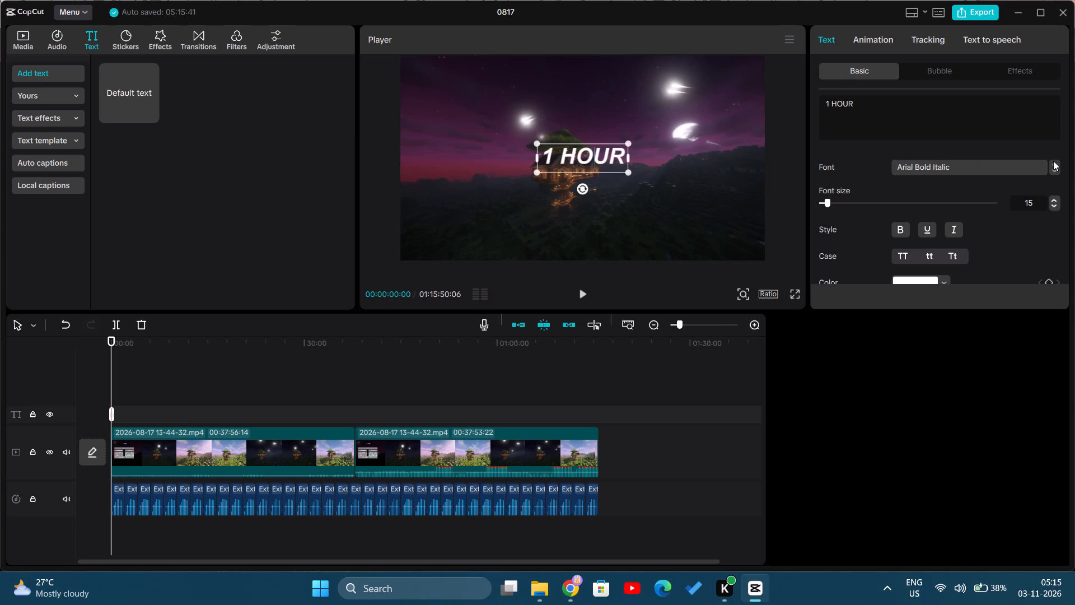
double_click(1053, 161)
double_click(1053, 161)
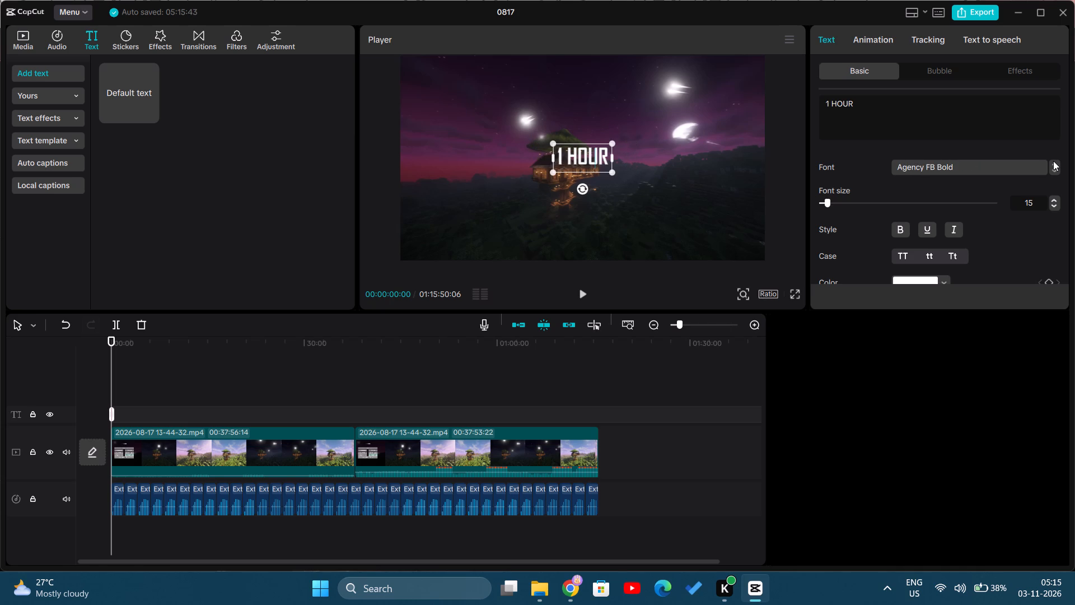
click(1054, 166)
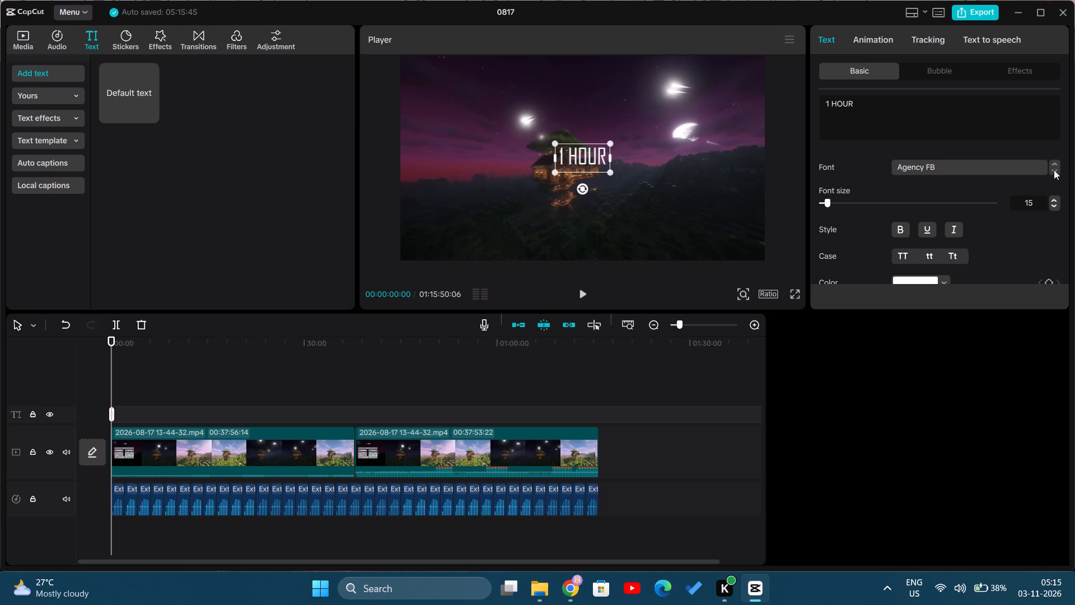
click(1054, 170)
click(1054, 170)
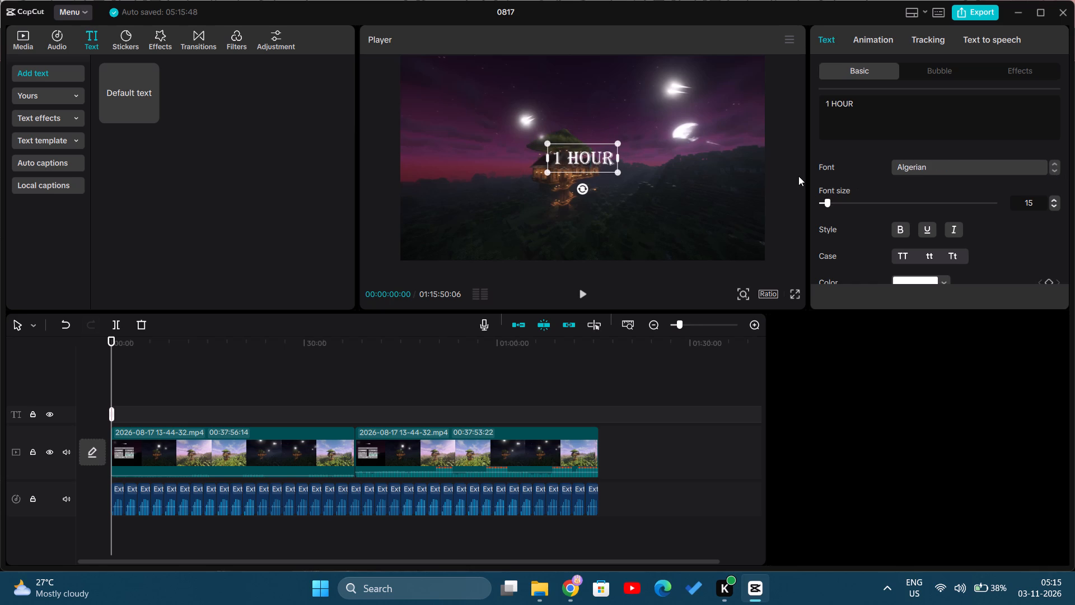
Scale the "1 HOUR" title down to about 90 percent of its size in the video preview.
drag(615, 170, 609, 168)
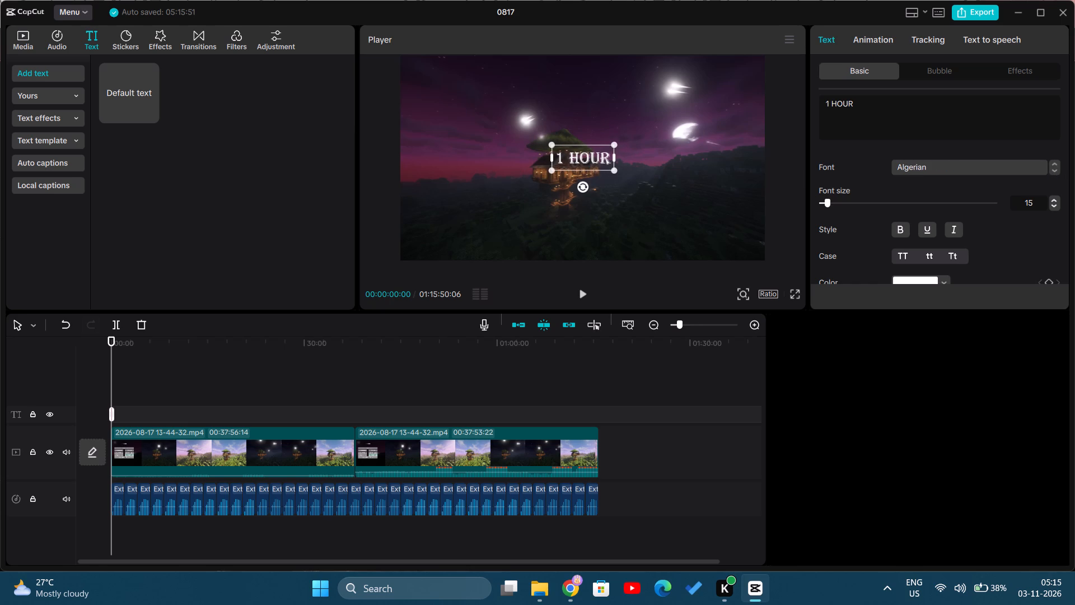
Move the "1 HOUR" title up from the centre of the video frame to just above the treehouse.
right_click(586, 162)
drag(587, 166, 590, 142)
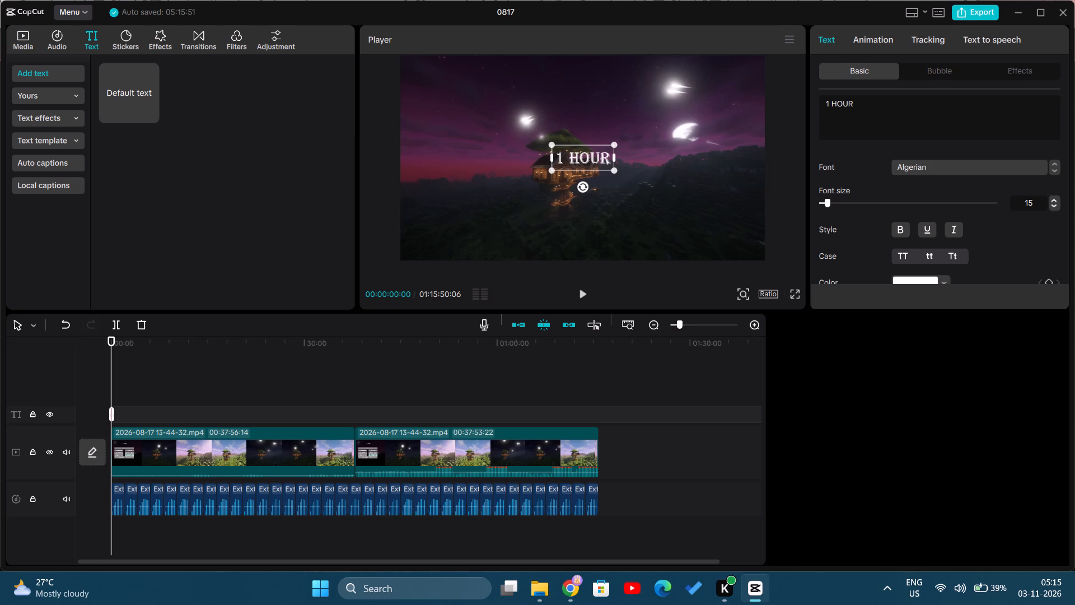
click(582, 177)
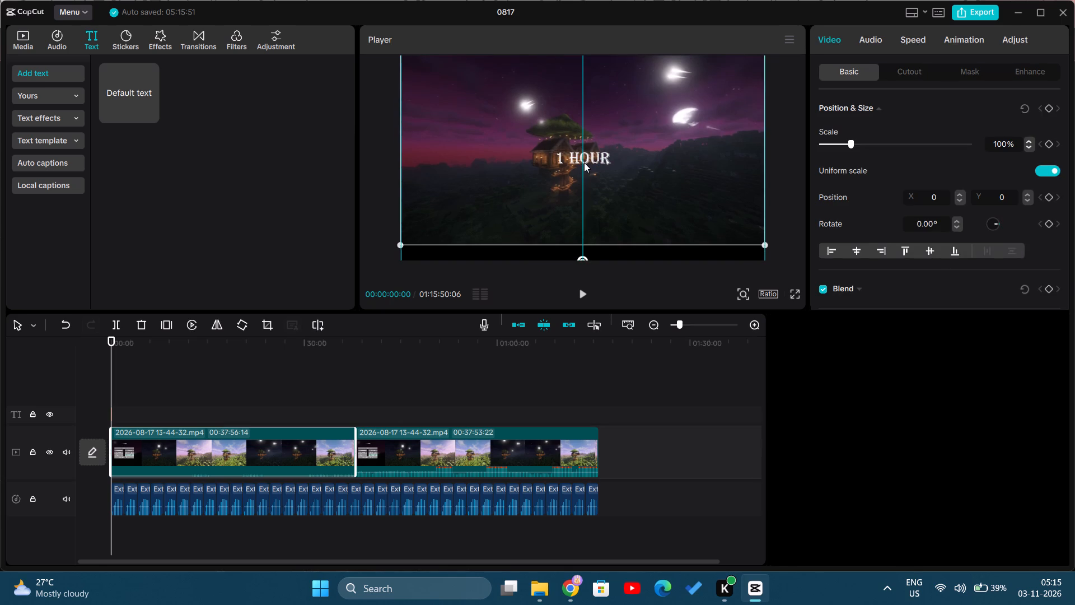
drag(582, 159, 582, 147)
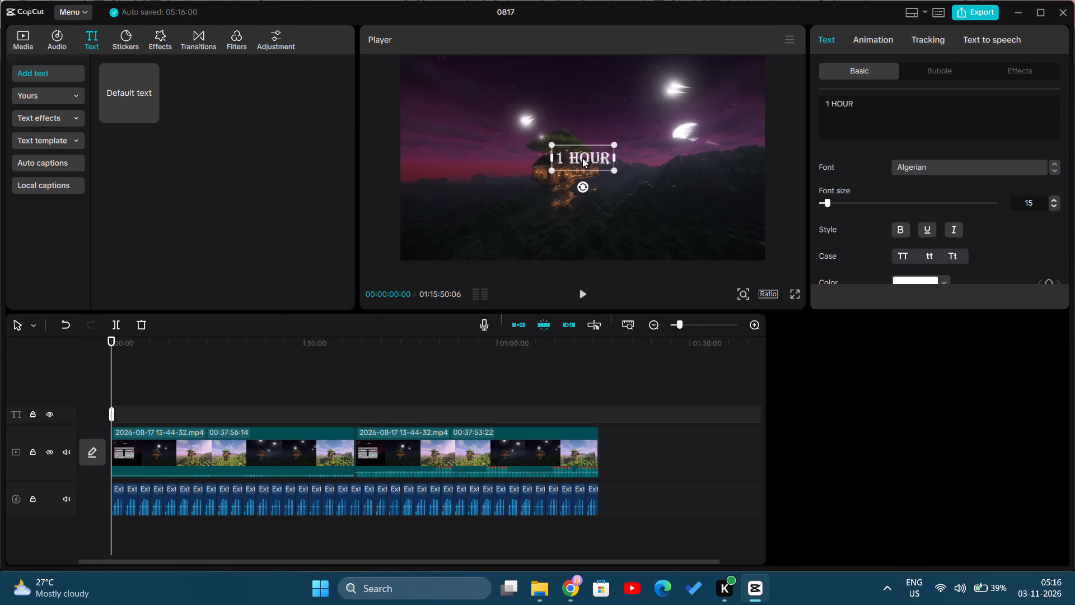
drag(582, 155, 583, 123)
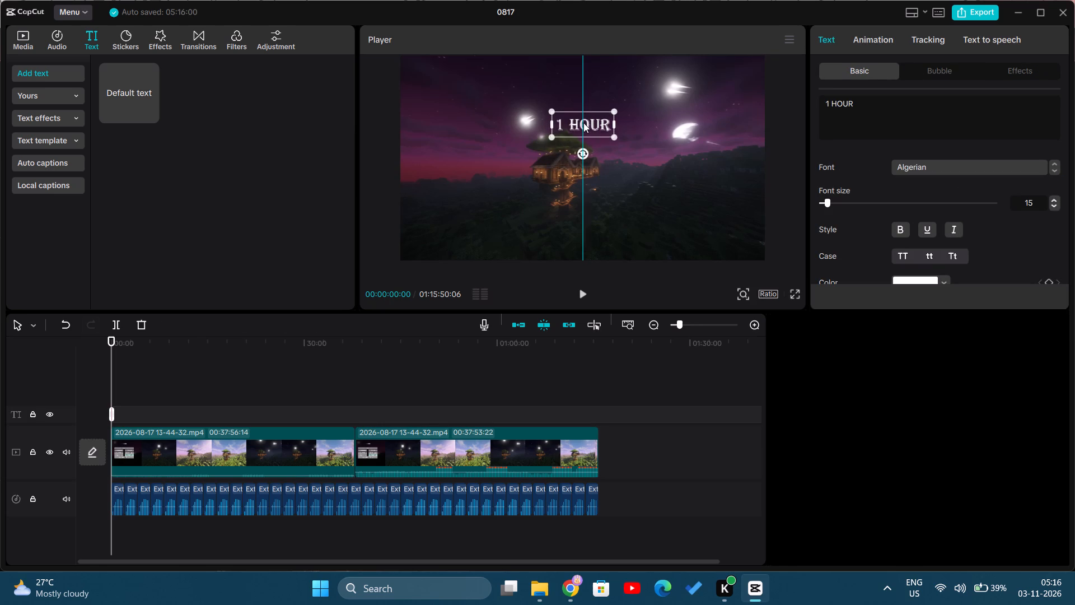
drag(583, 123, 580, 108)
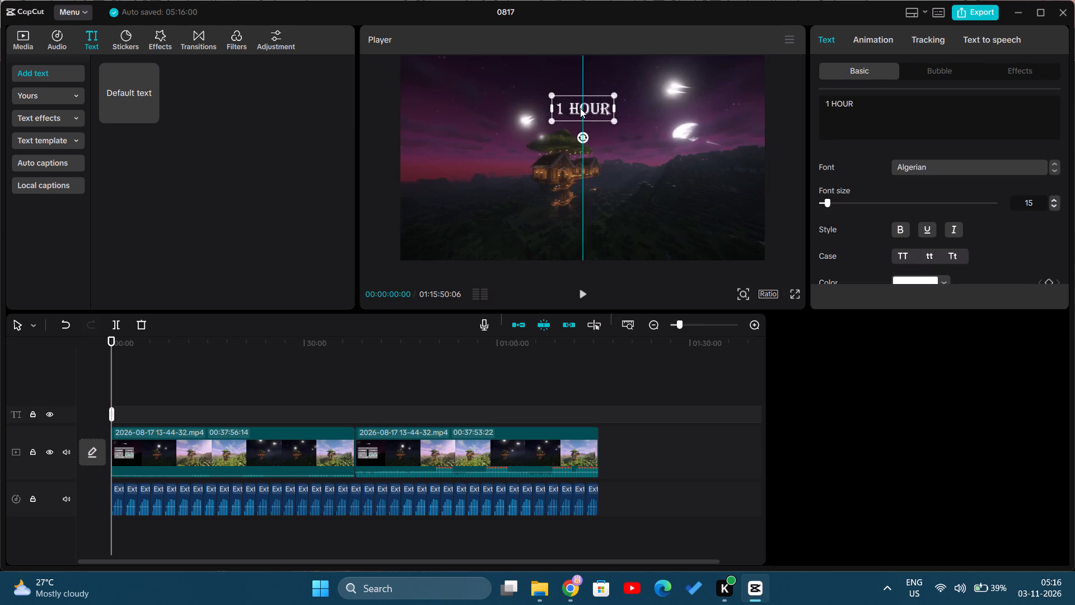
drag(580, 108, 577, 133)
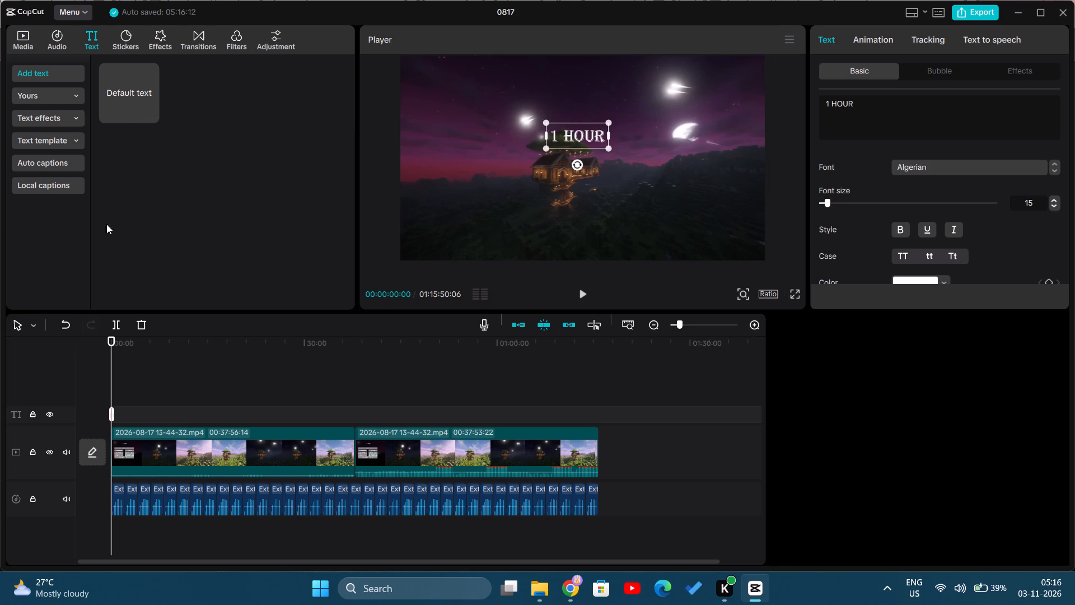
Add a second default text clip at the start of the timeline, on its own text track.
click(131, 94)
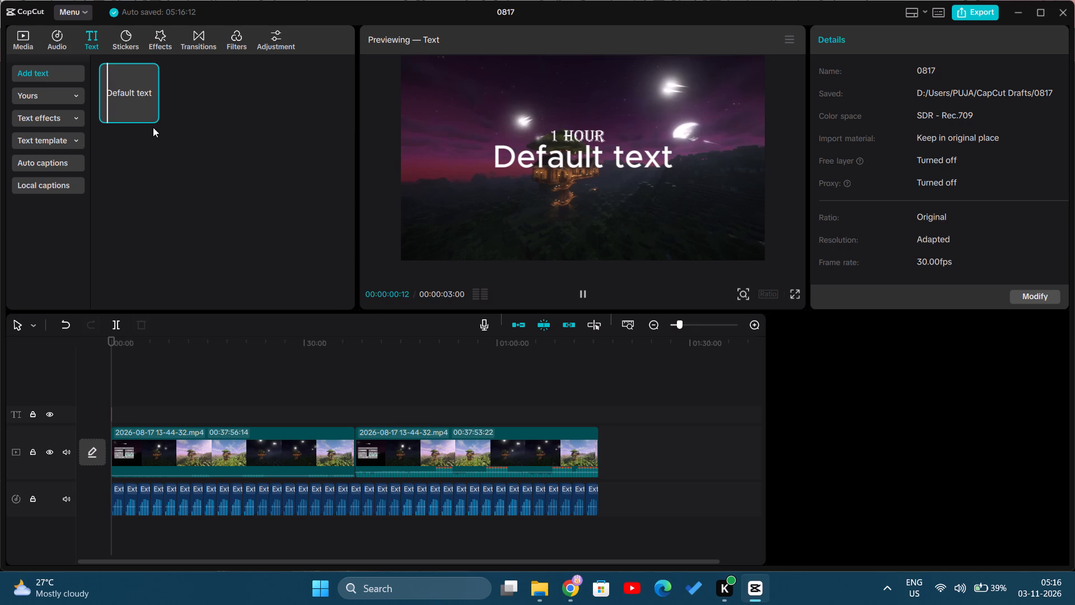
click(148, 113)
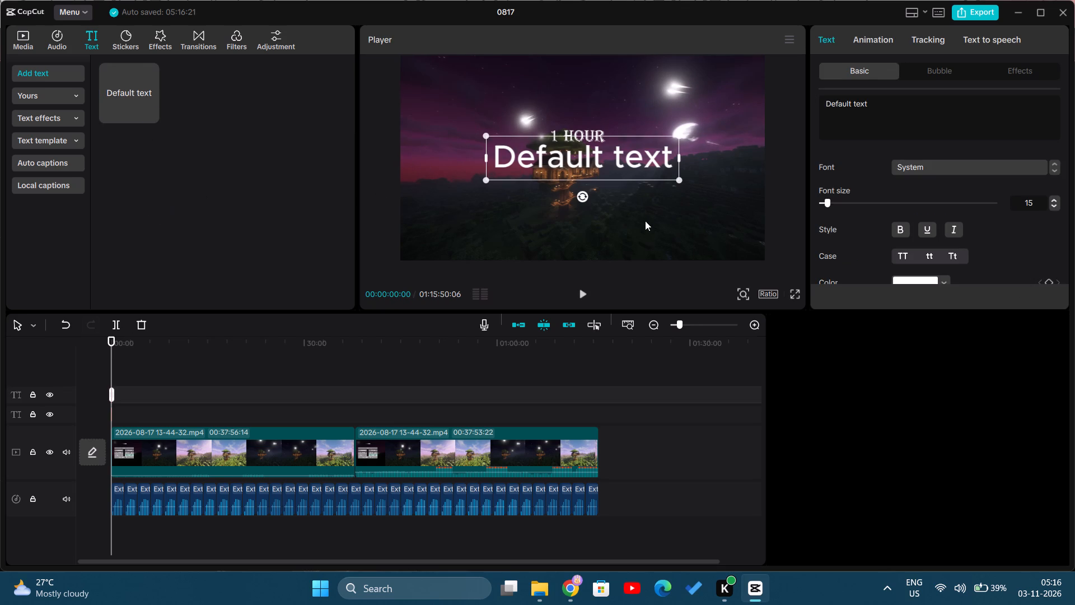
Replace the new text clip's default wording with "RELAXING MINECRAFT MUSIC".
click(938, 120)
click(846, 122)
double_click(619, 163)
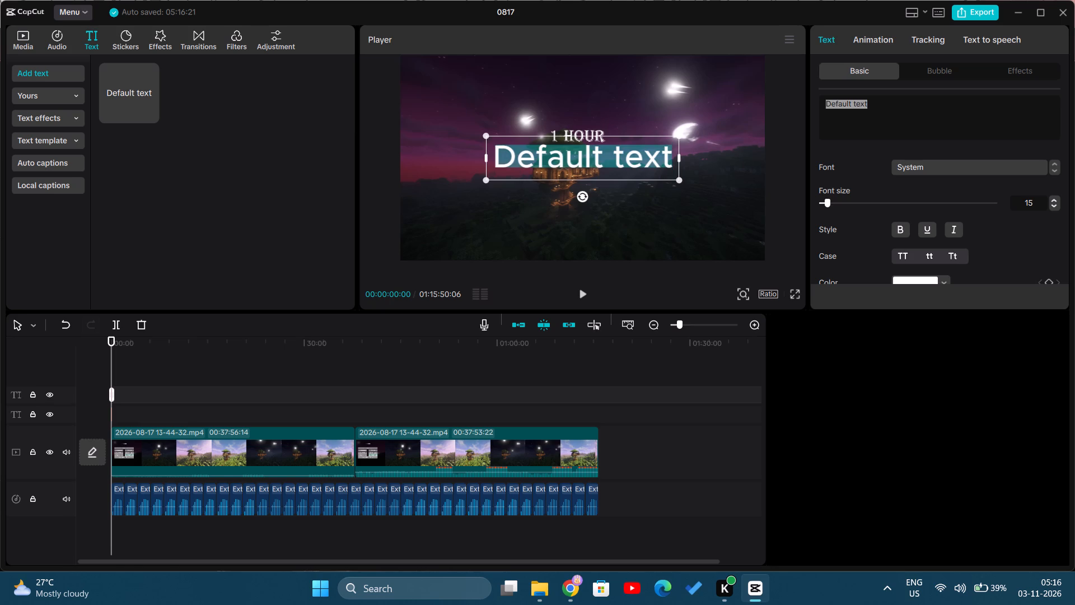
key(BackSpace)
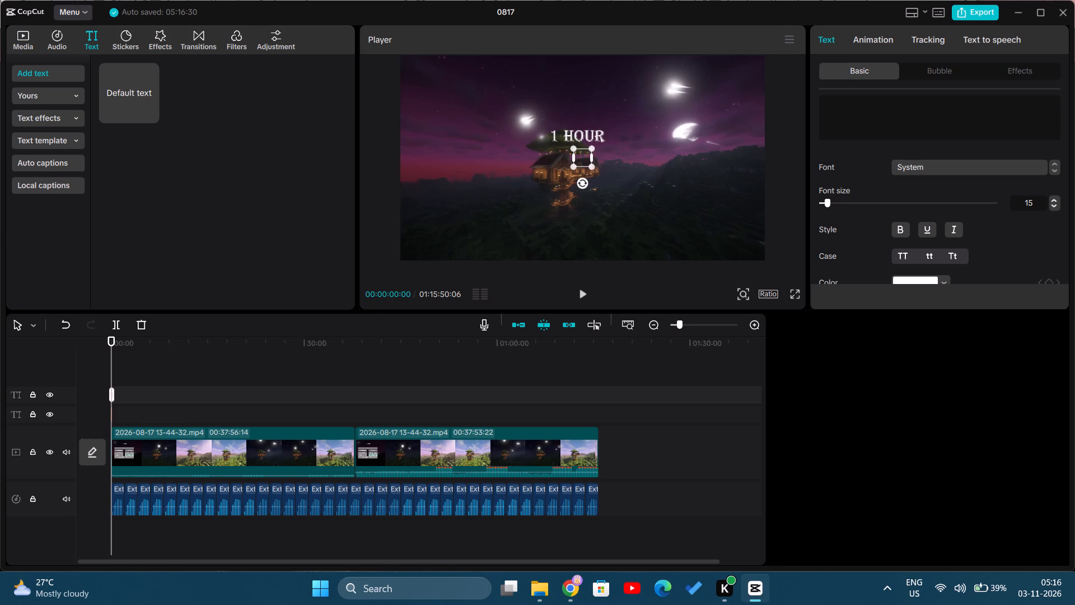
text(RELAXI)
text(NG)
key(space)
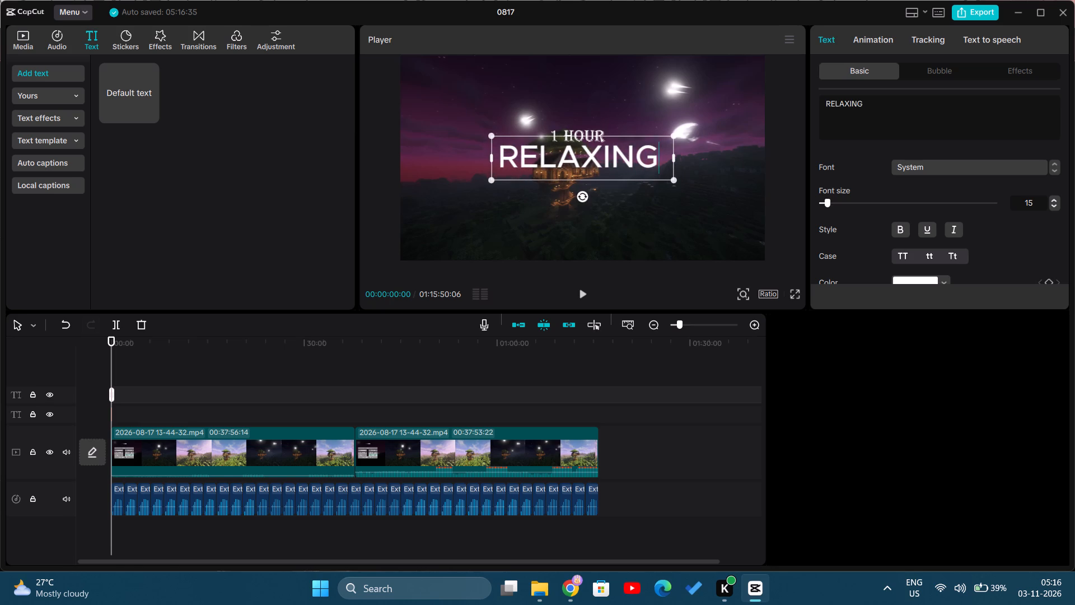
text(MINECRAFT MUSIC)
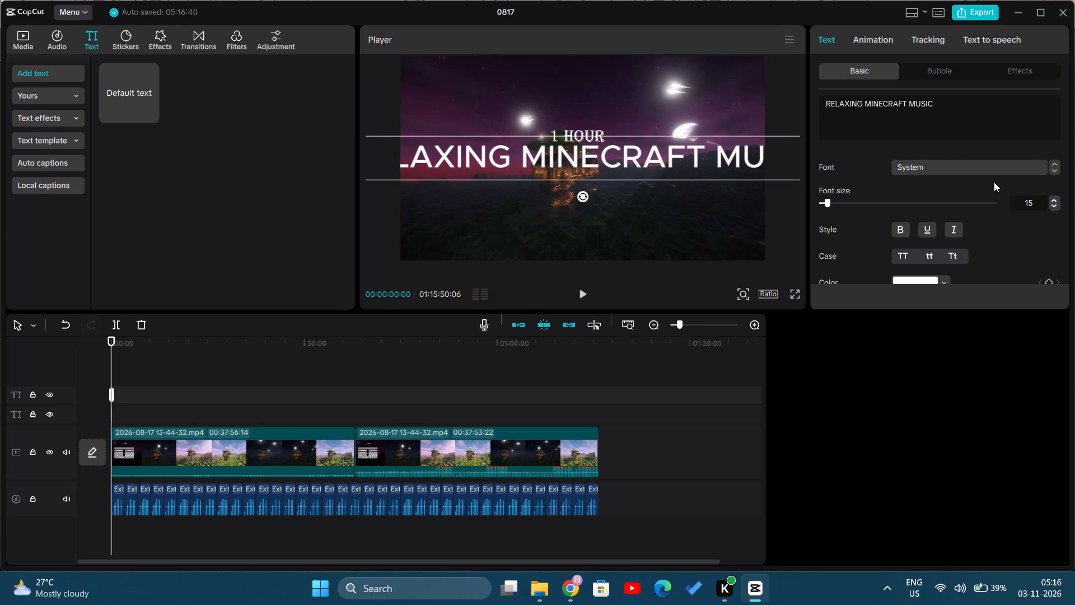
Set the "RELAXING MINECRAFT MUSIC" title to font size 9 and, after trying Algerian, settle on the Agency FB Bold font.
click(824, 199)
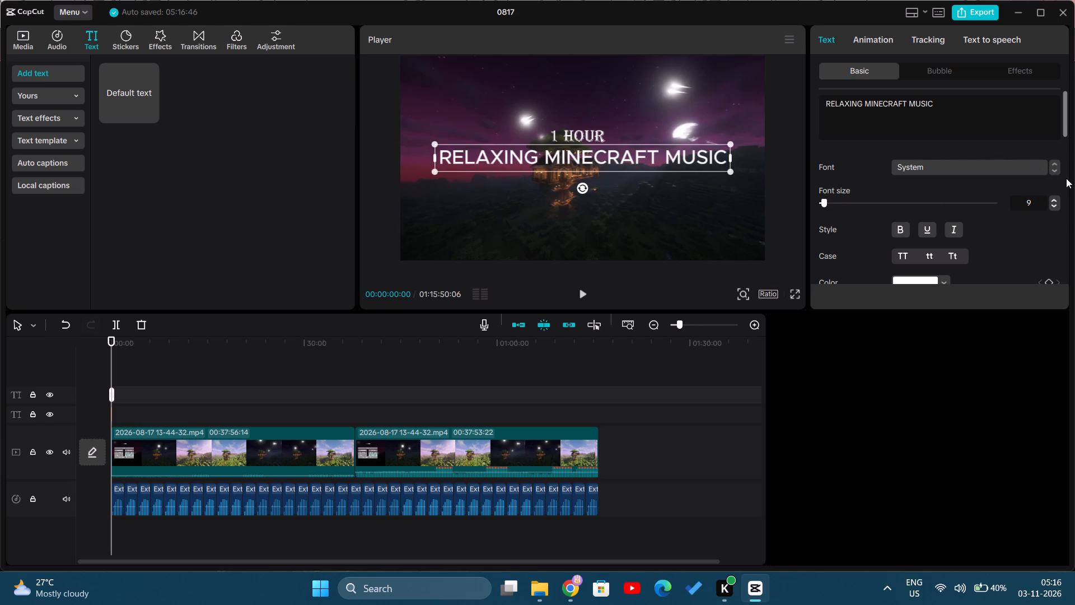
click(1052, 169)
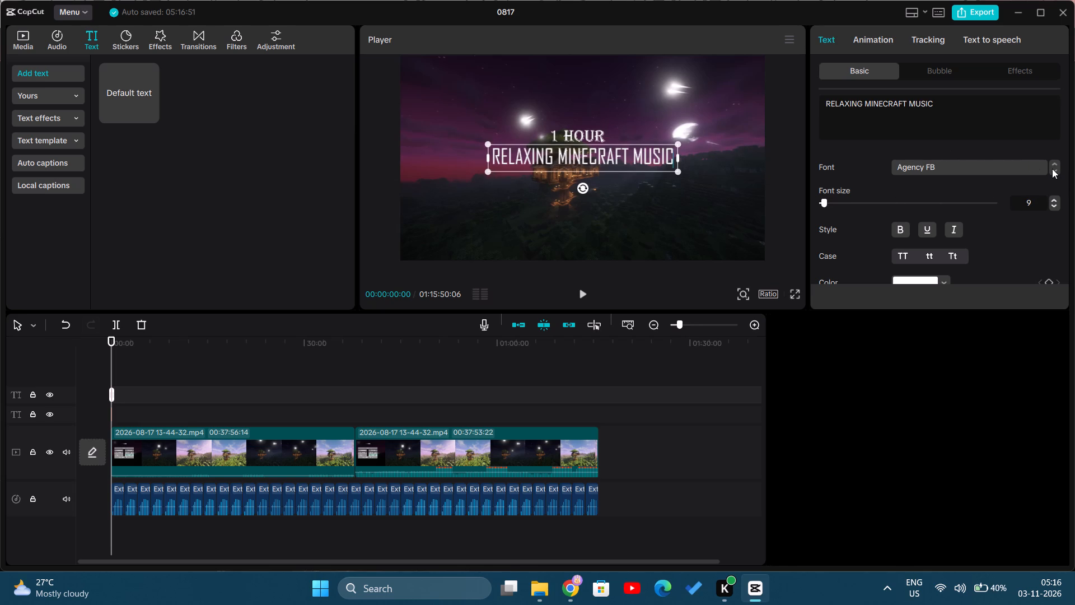
click(1052, 169)
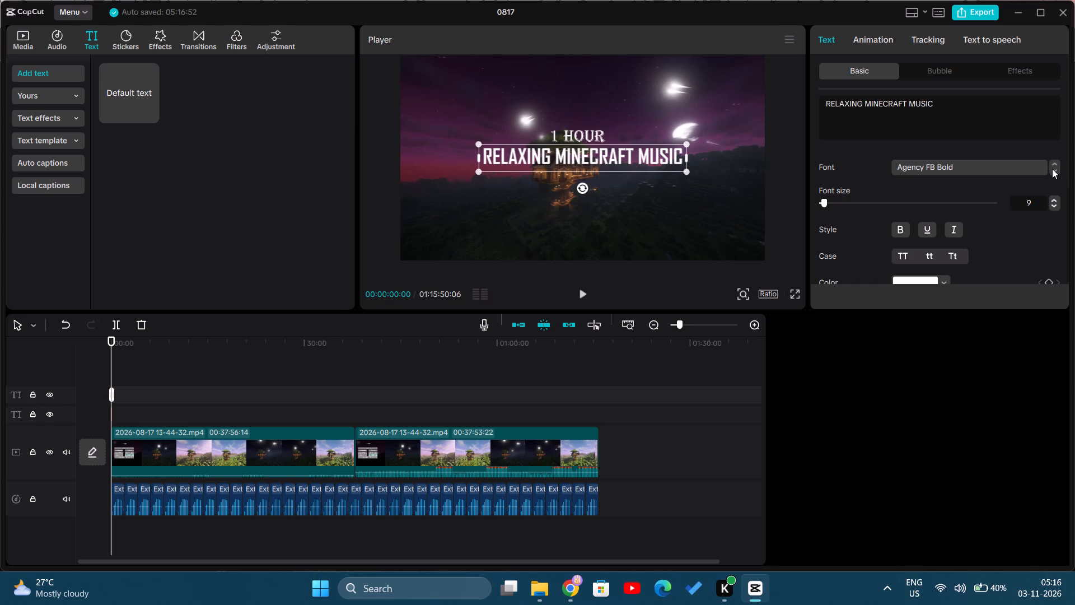
click(1052, 169)
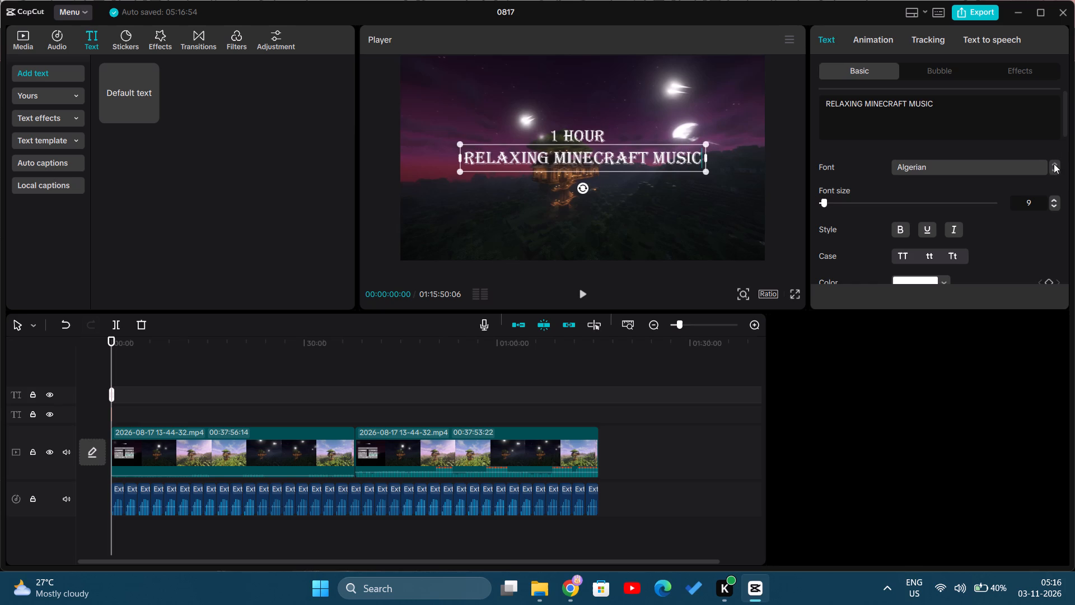
click(1054, 164)
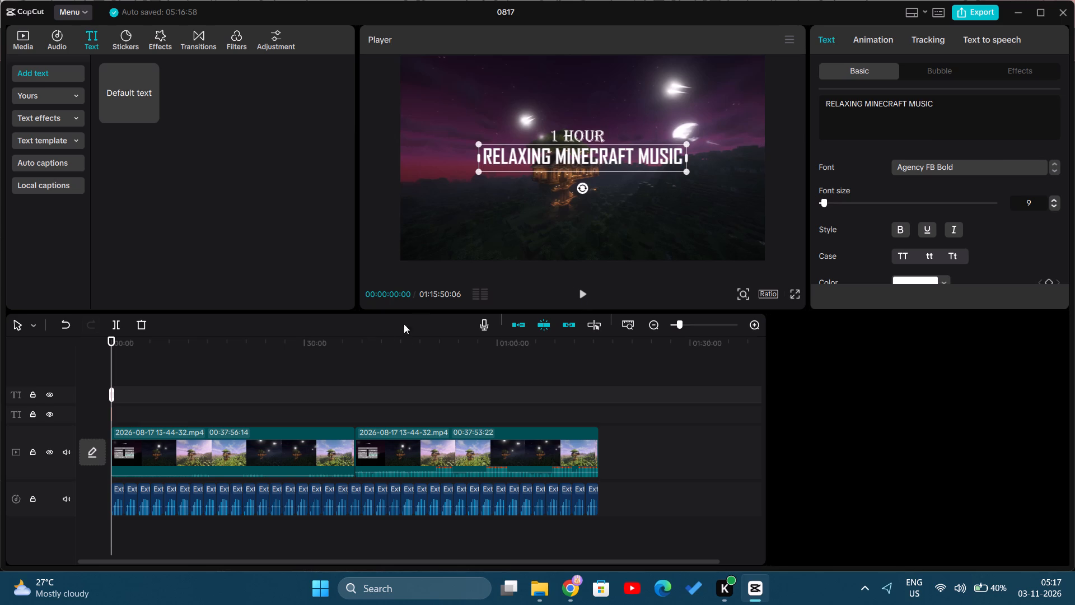
Play the video from its start, watch part of it in full screen, and pause playback back in the editor.
click(580, 294)
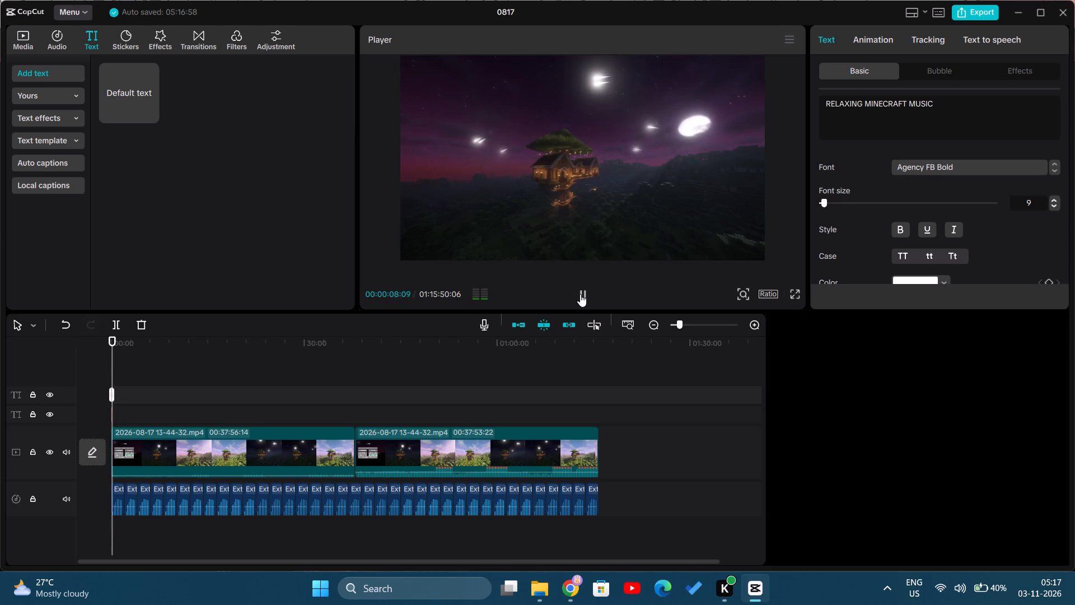
click(790, 293)
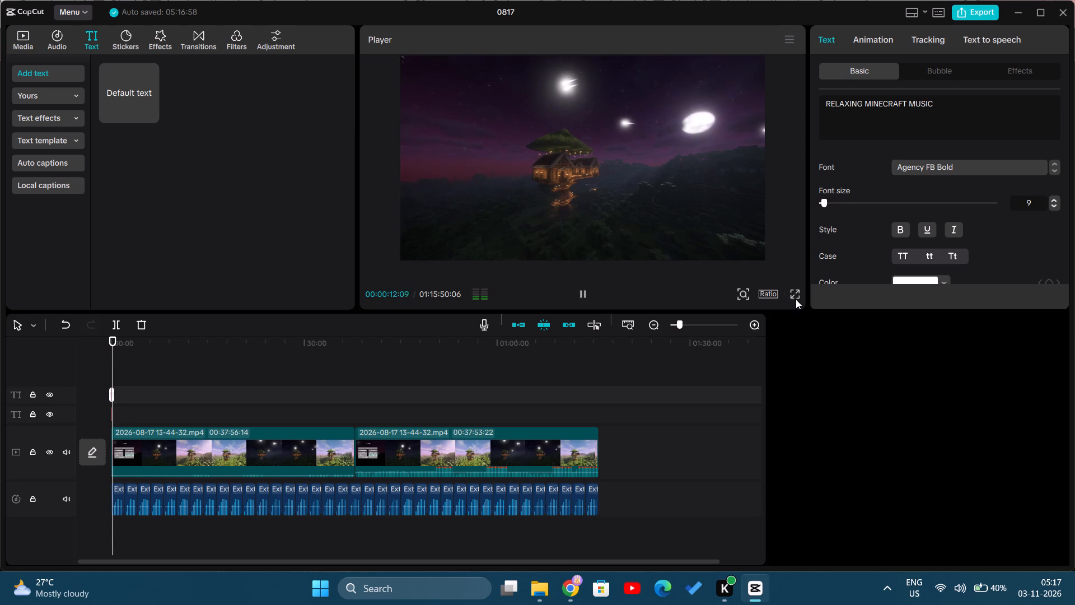
click(796, 299)
double_click(796, 302)
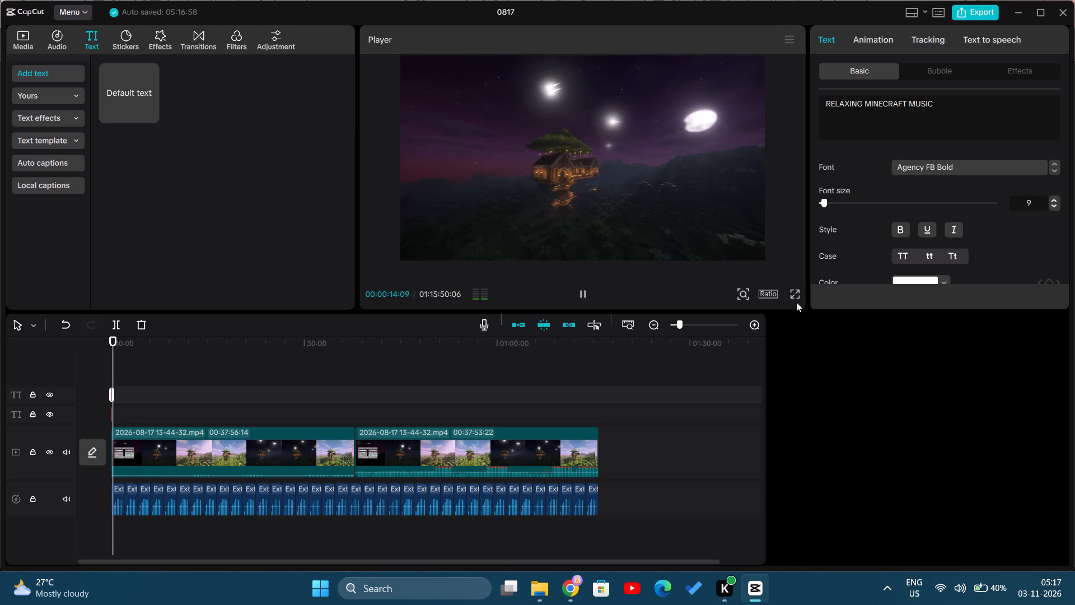
double_click(794, 295)
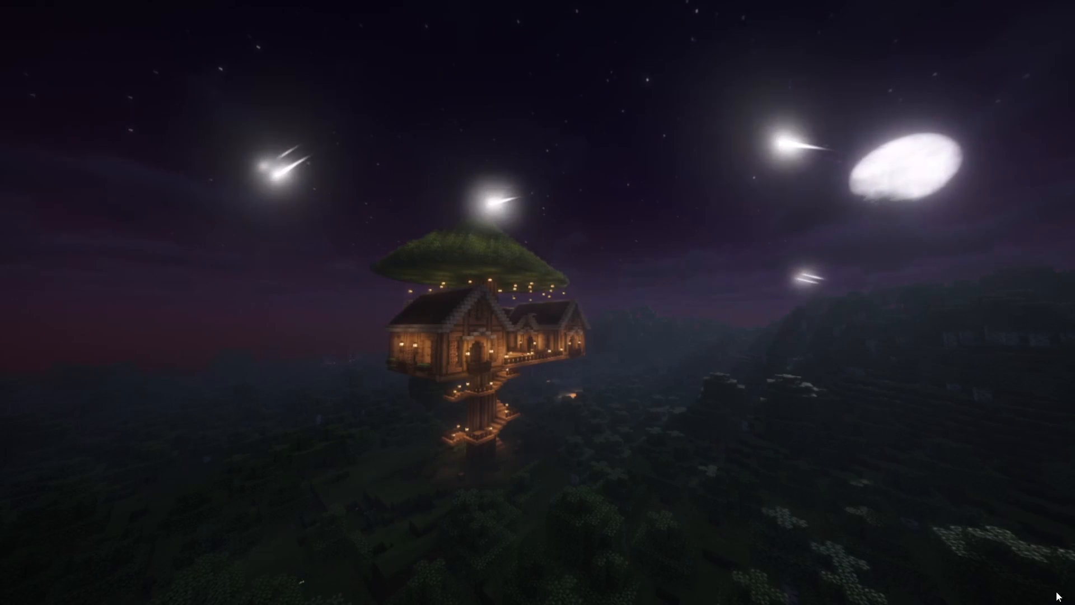
double_click(994, 519)
click(729, 538)
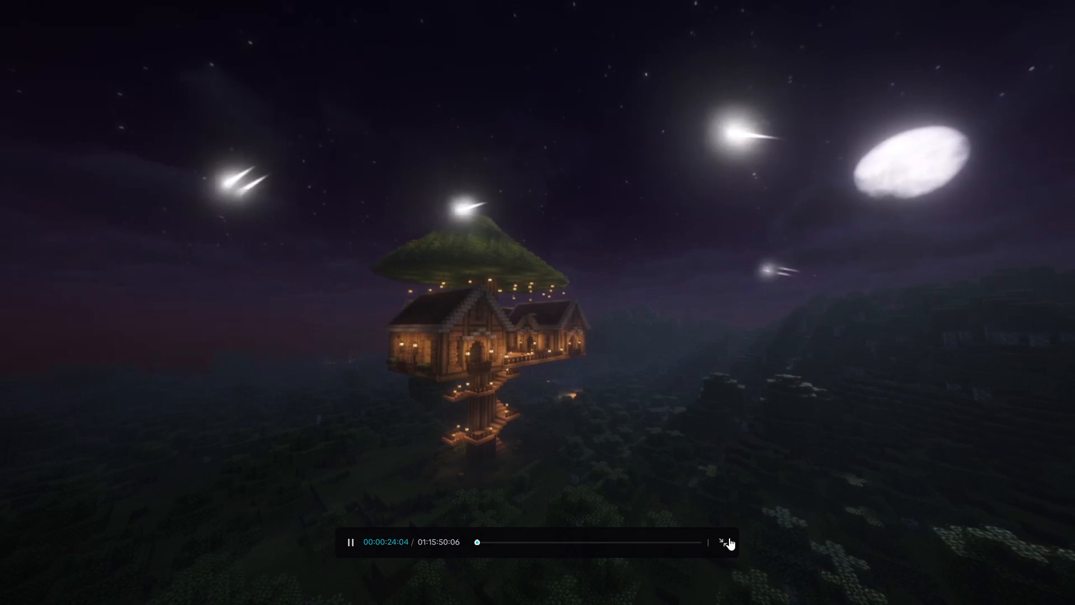
click(585, 289)
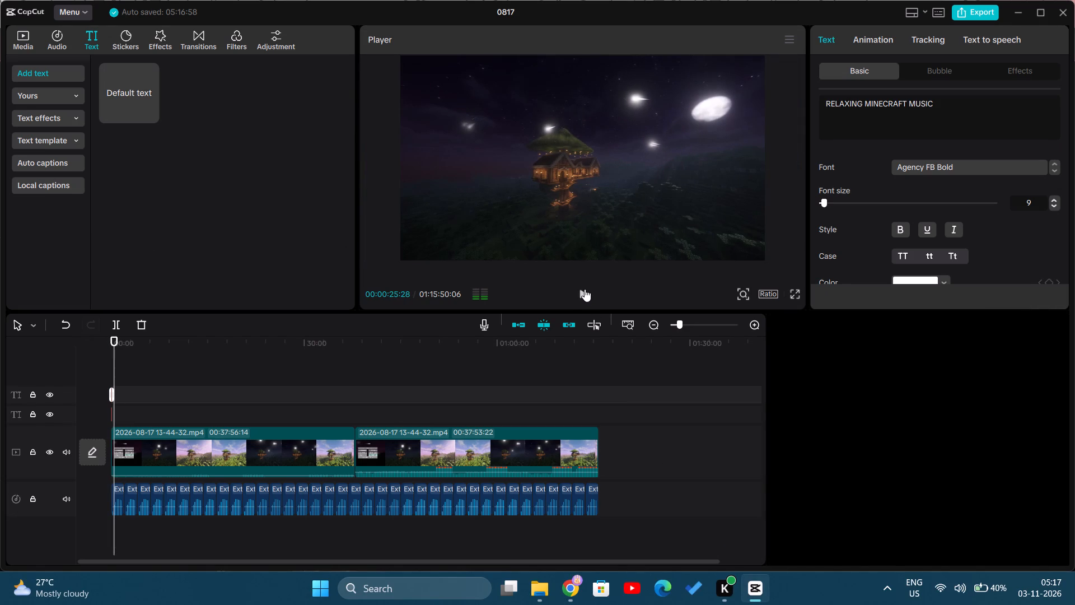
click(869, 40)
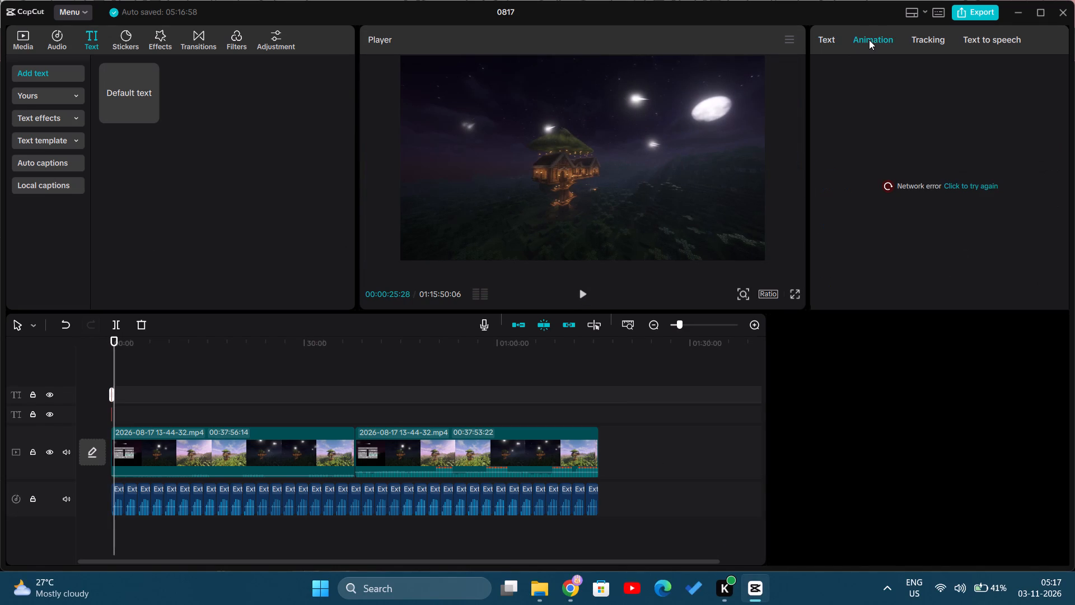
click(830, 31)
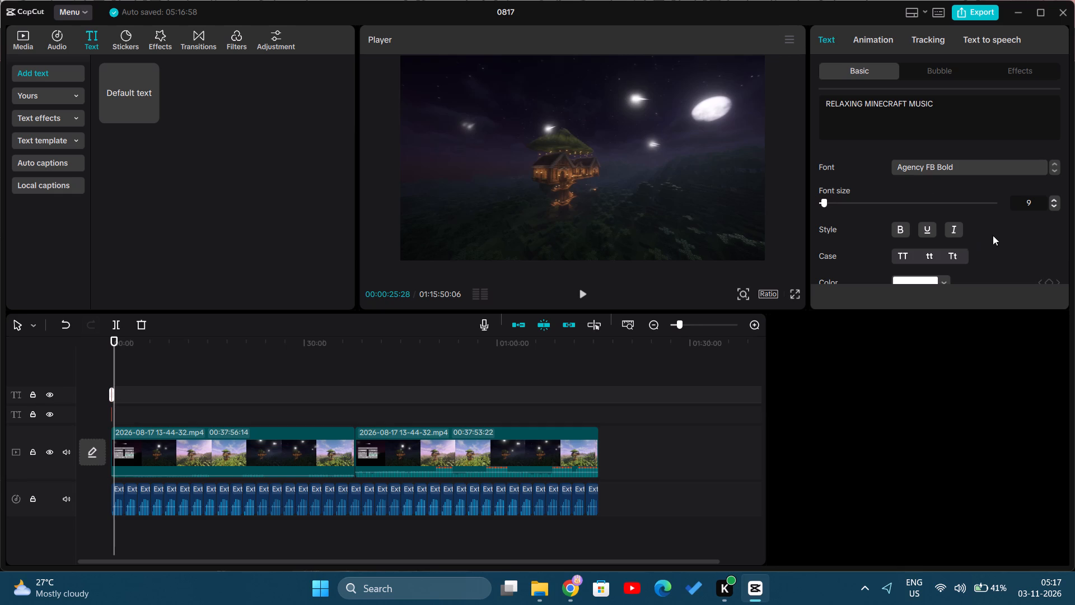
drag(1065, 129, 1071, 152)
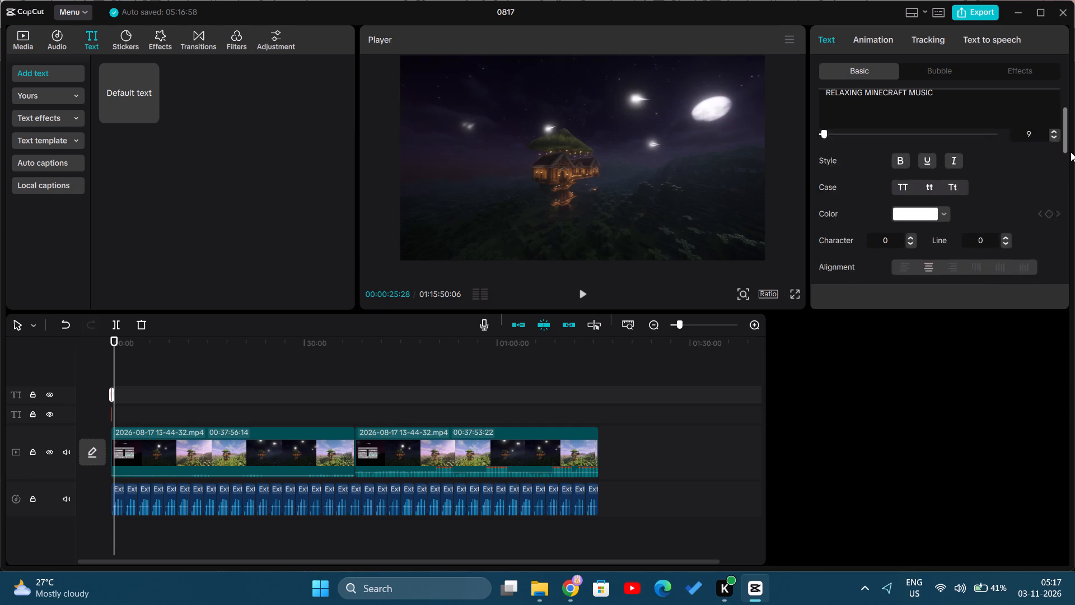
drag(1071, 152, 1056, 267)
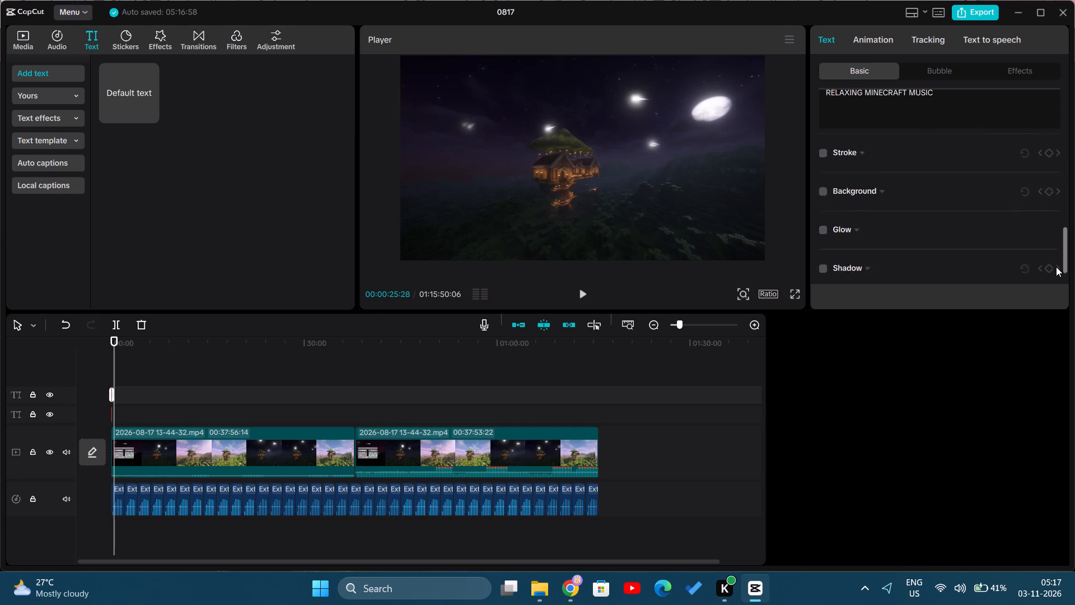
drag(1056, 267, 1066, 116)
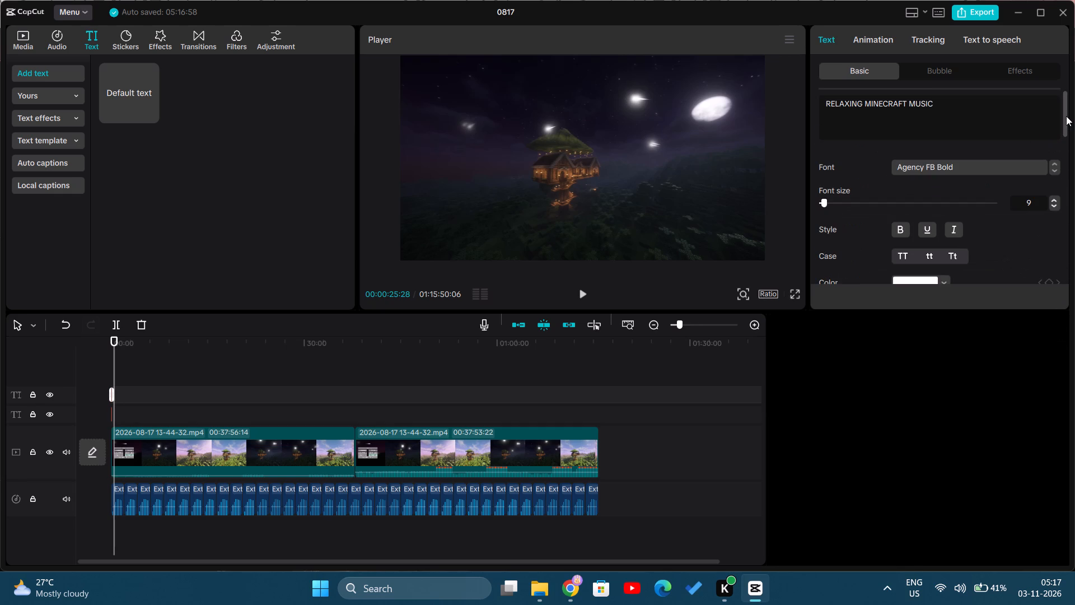
Open the export settings for the project and title the exported video "1 HOUR".
click(979, 8)
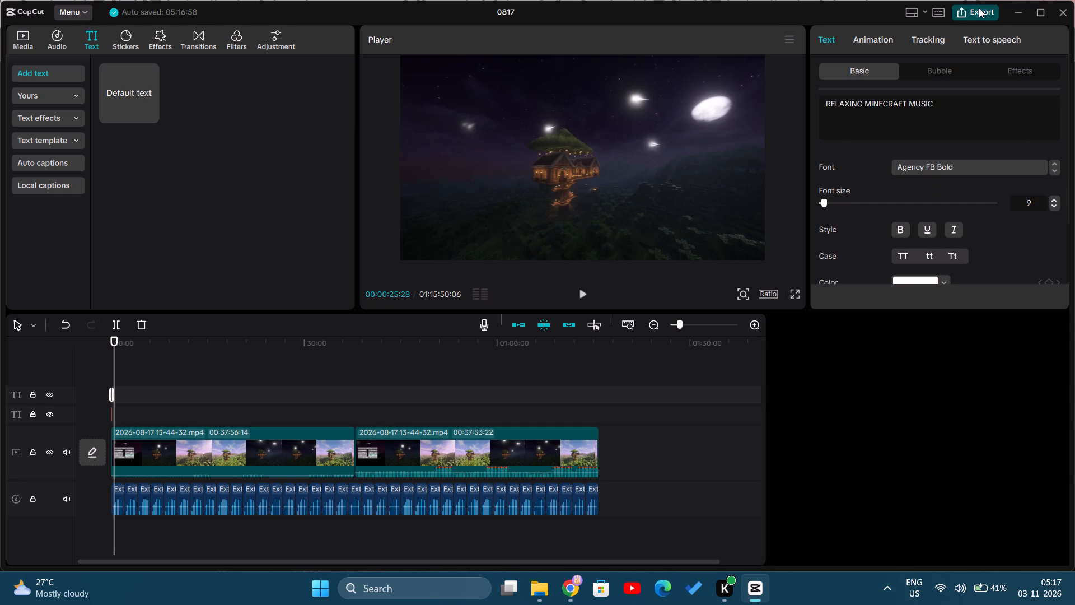
click(1018, 15)
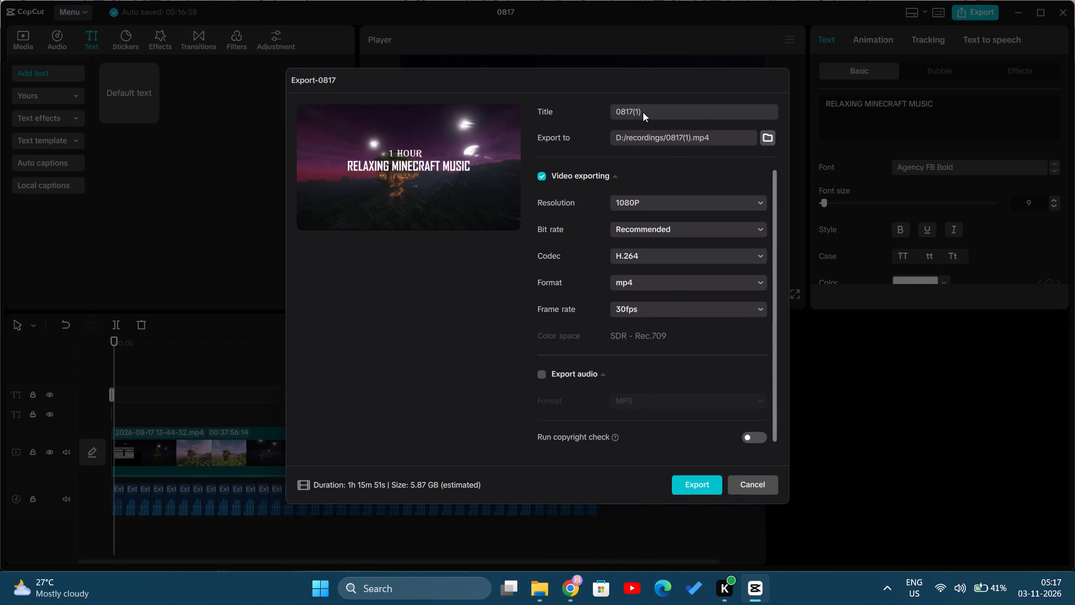
drag(643, 113, 602, 117)
key(BackSpace)
text(1 HOUR)
key(space)
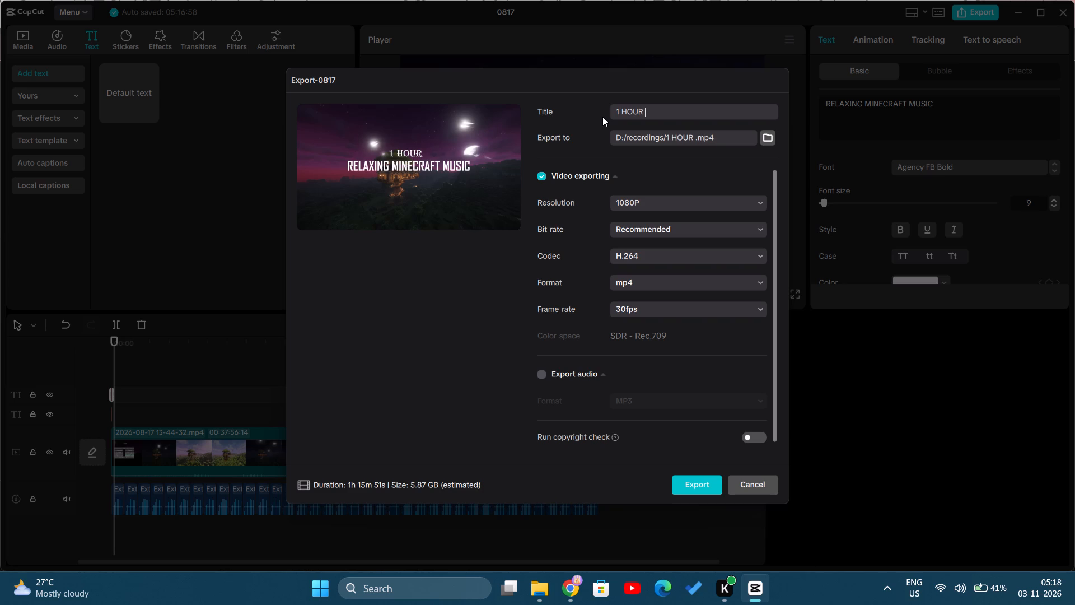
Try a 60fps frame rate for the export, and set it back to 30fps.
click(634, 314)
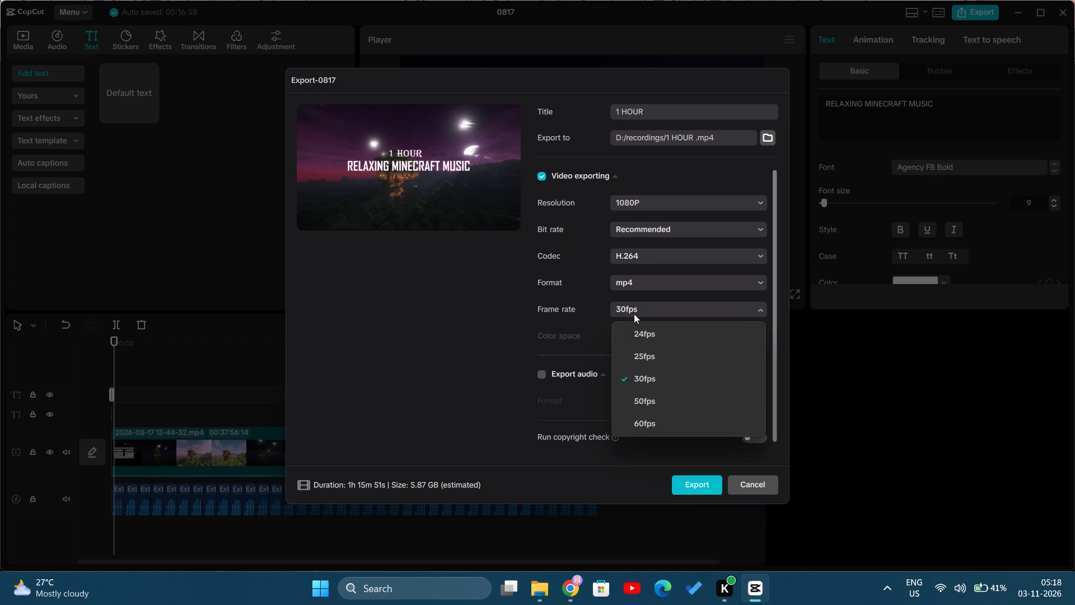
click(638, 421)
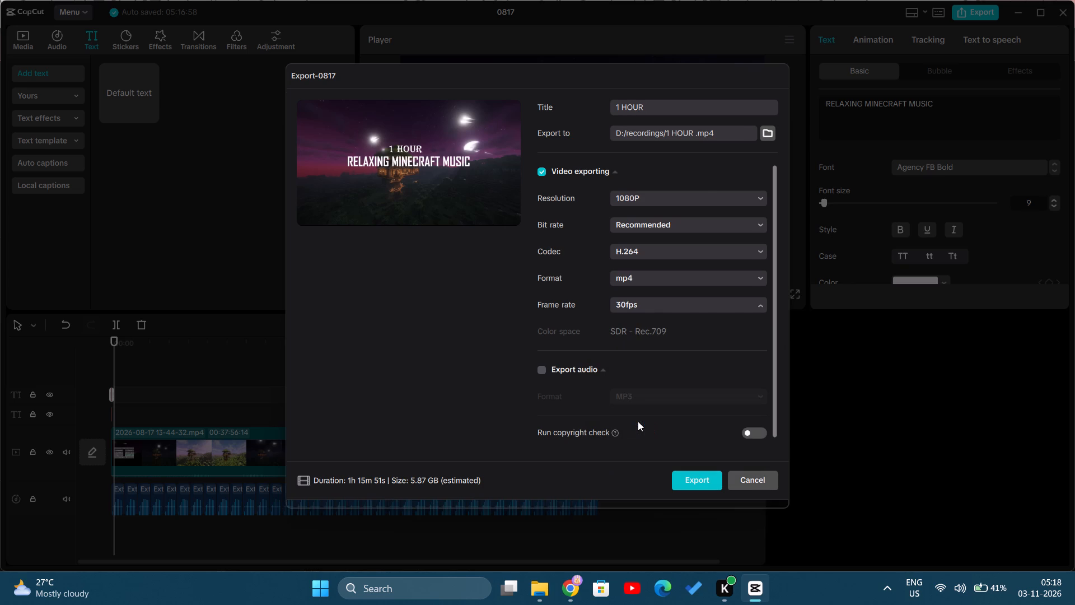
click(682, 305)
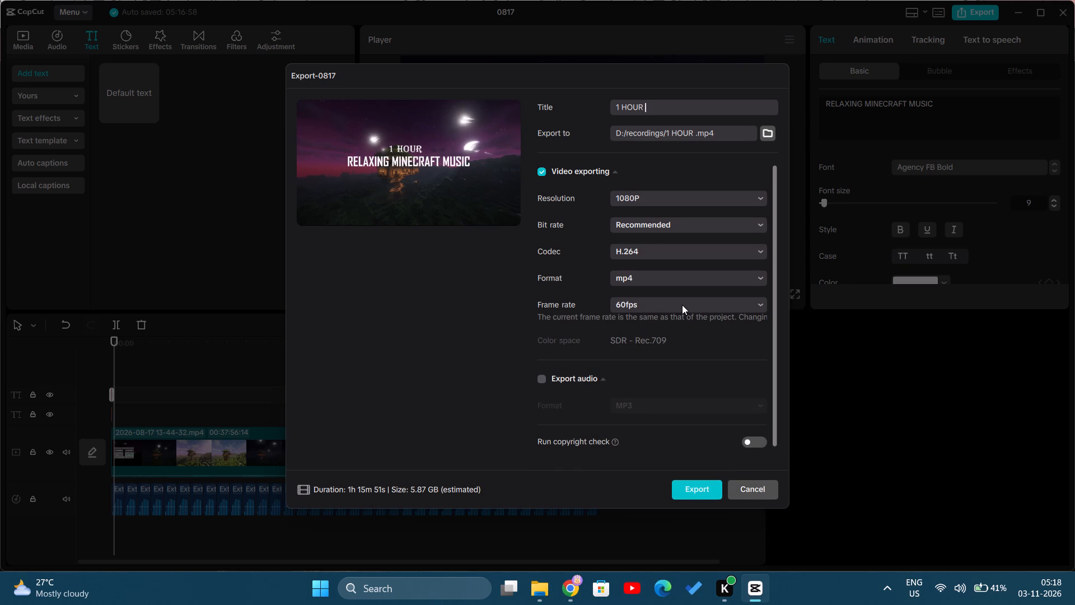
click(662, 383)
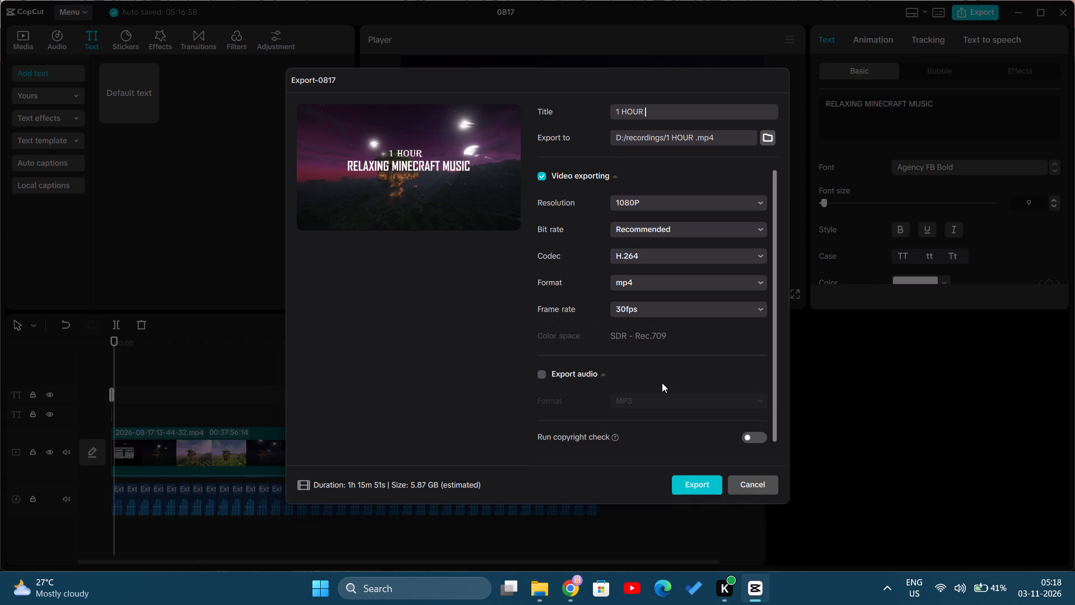
Start exporting the video as a 1080P H.264 mp4 at 30fps.
click(695, 481)
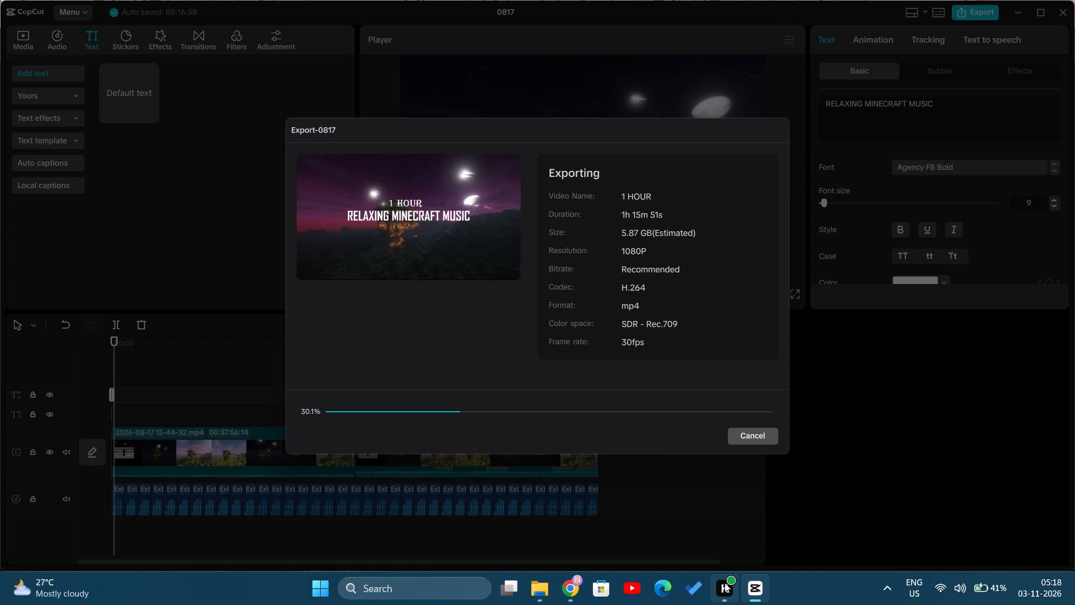
Switch to Chrome and expand the minimised YouTube video "30 Minutes of No-Copyright Minecraft Music" to its full watch page.
click(562, 580)
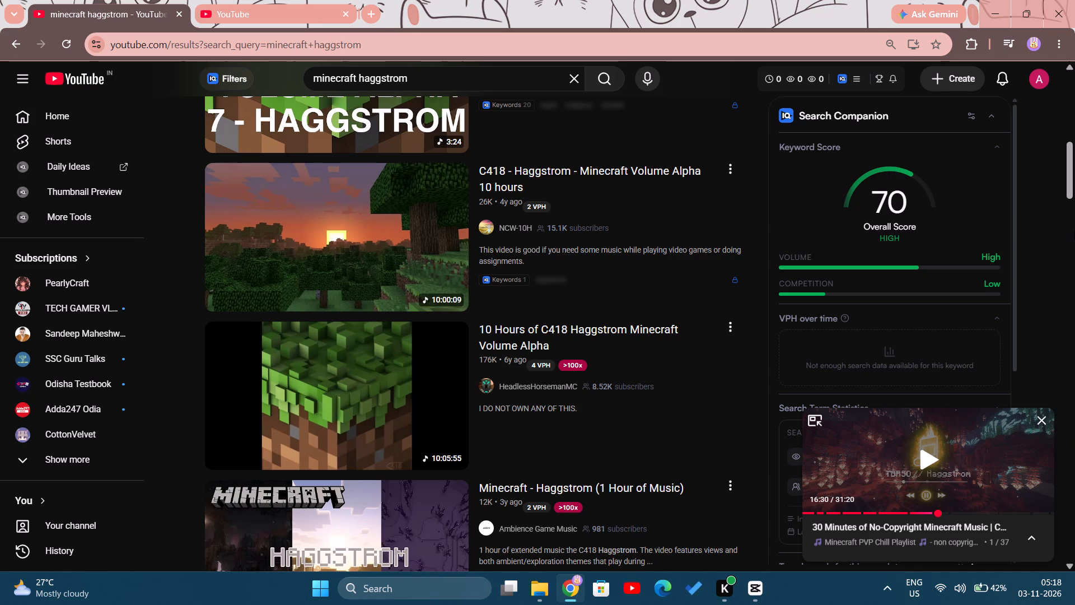
drag(1073, 189, 1074, 66)
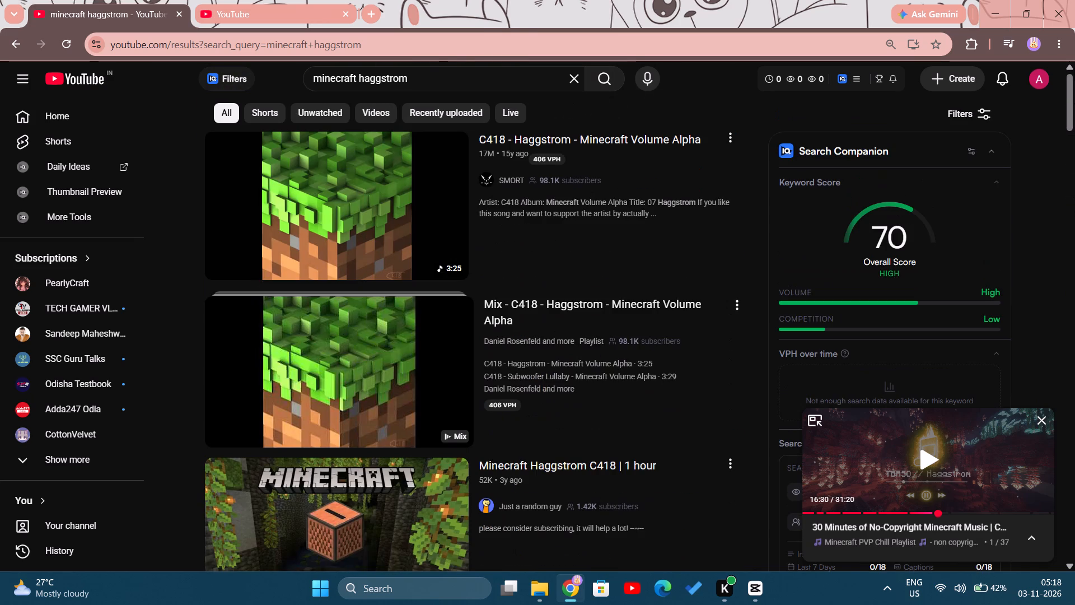
drag(1074, 66, 1074, 26)
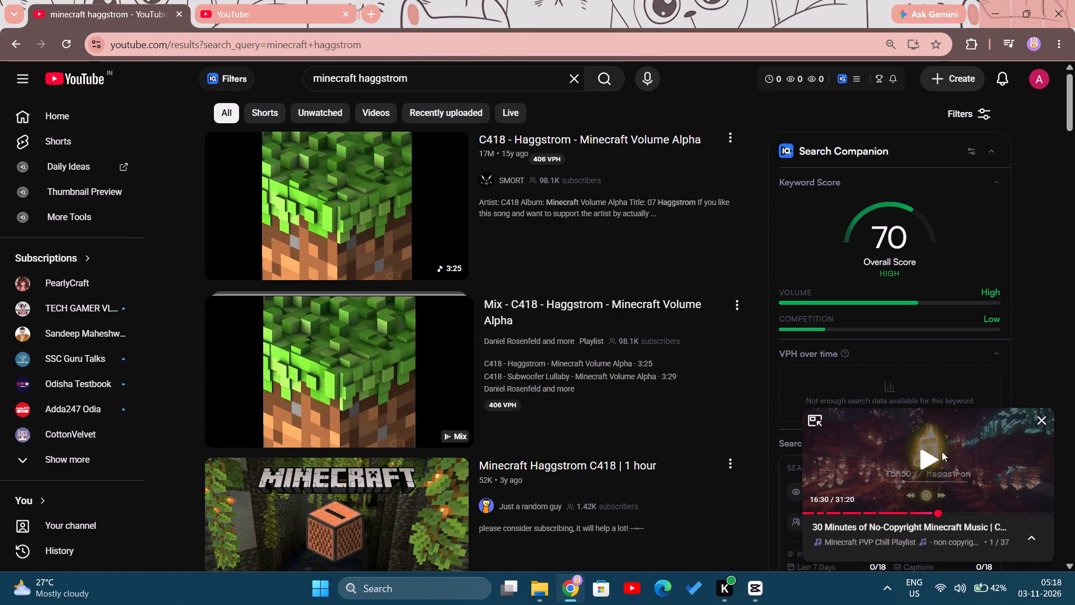
click(817, 418)
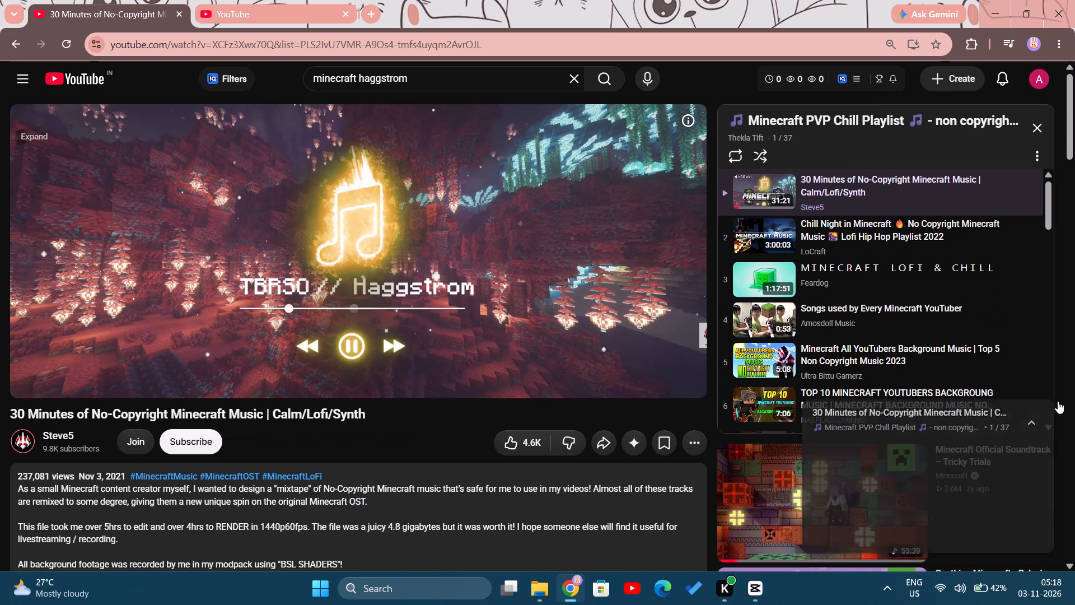
Play the TBRSO // Haggstrom section of the music video, skip ahead 10 seconds, and pause it.
click(511, 277)
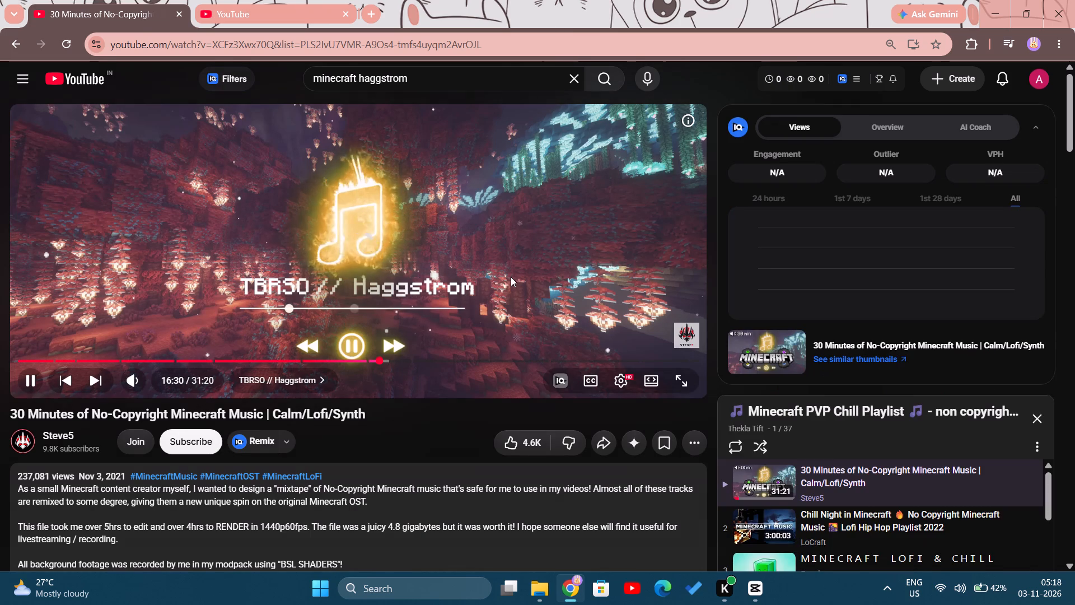
key(l)
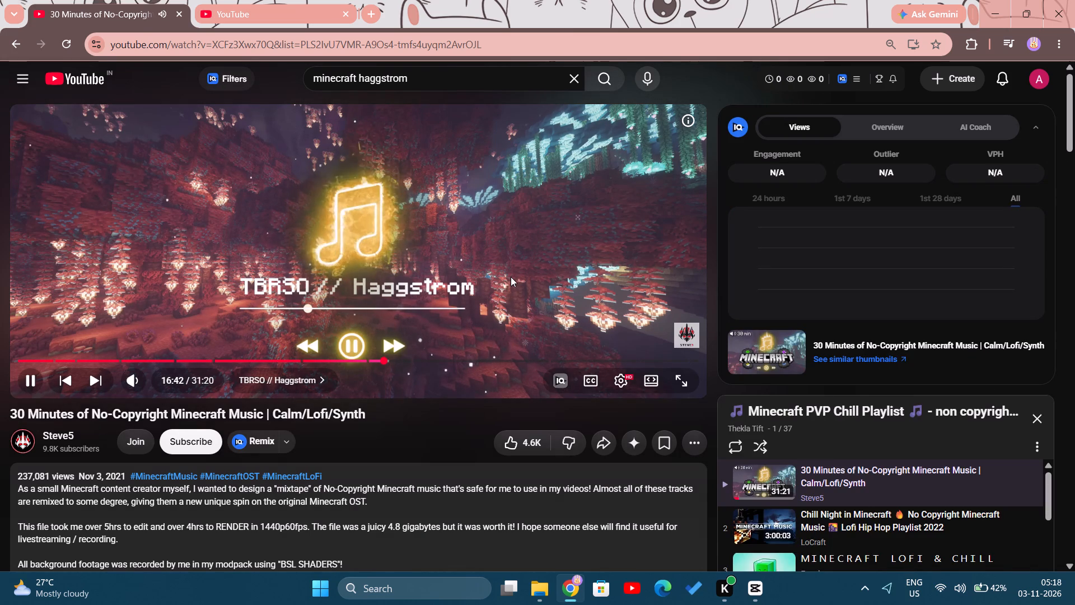
key(space)
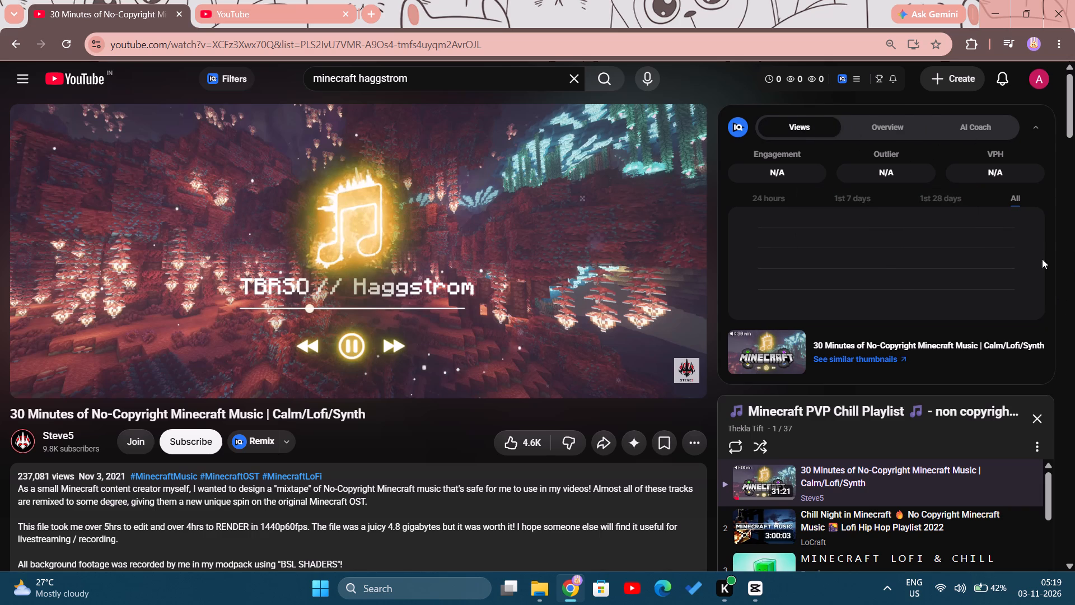
Examine the video's description, with its track credits and chapters, and the viewer comments on copyright, and return to the player.
drag(1068, 108, 1074, 182)
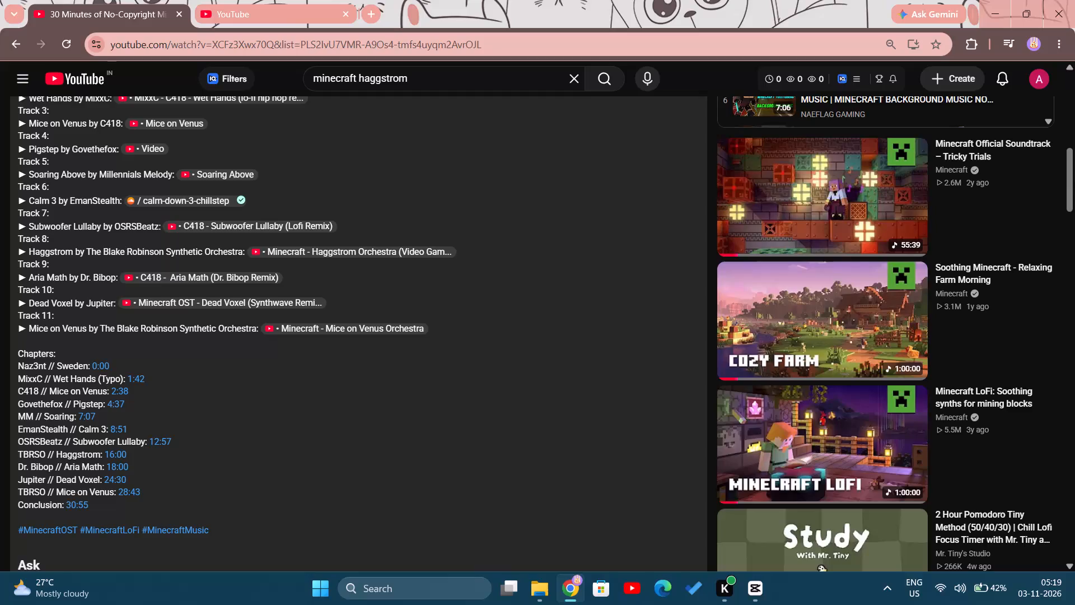
drag(1074, 182, 1071, 373)
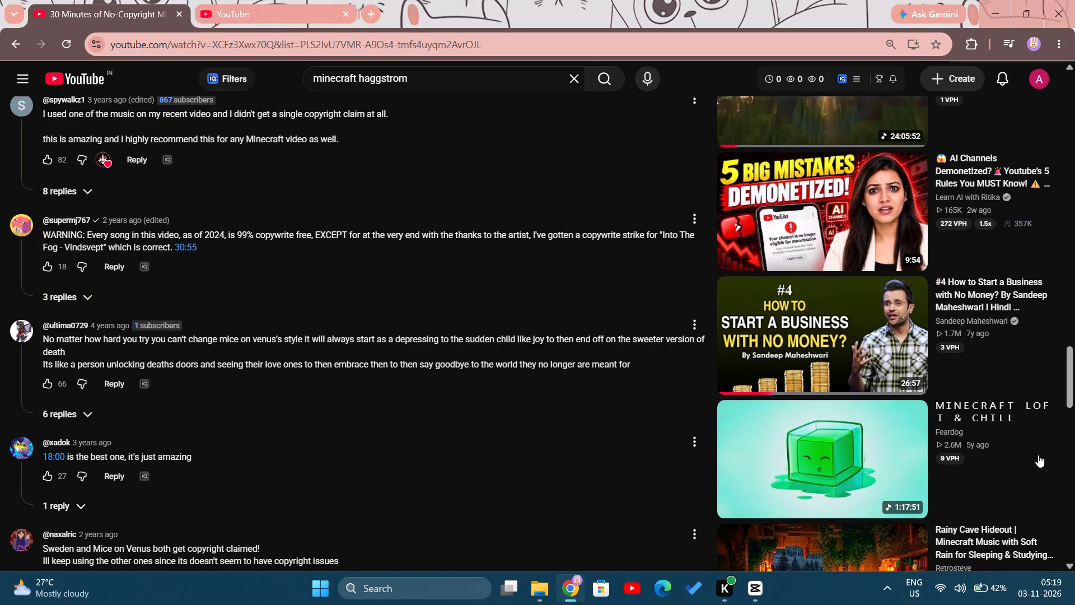
drag(1068, 379, 1072, 359)
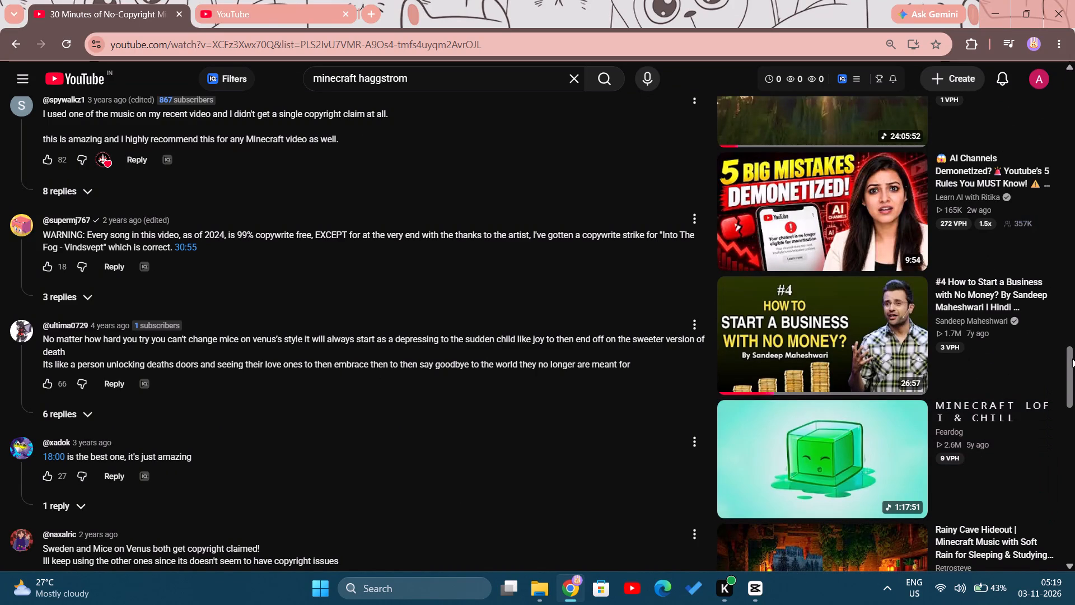
drag(1072, 359, 1074, 360)
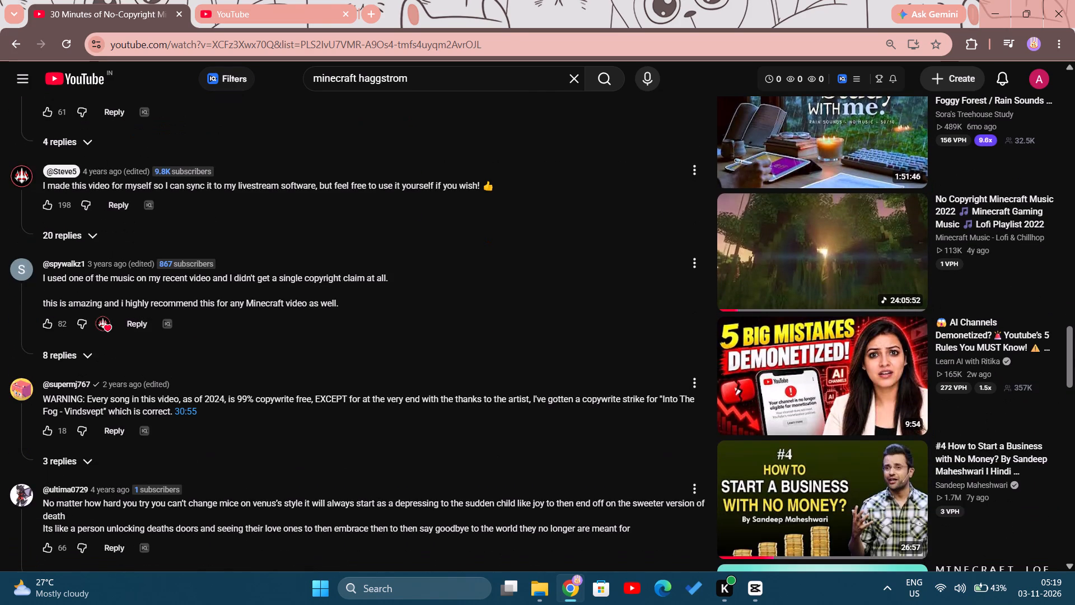
drag(1074, 360, 1074, 278)
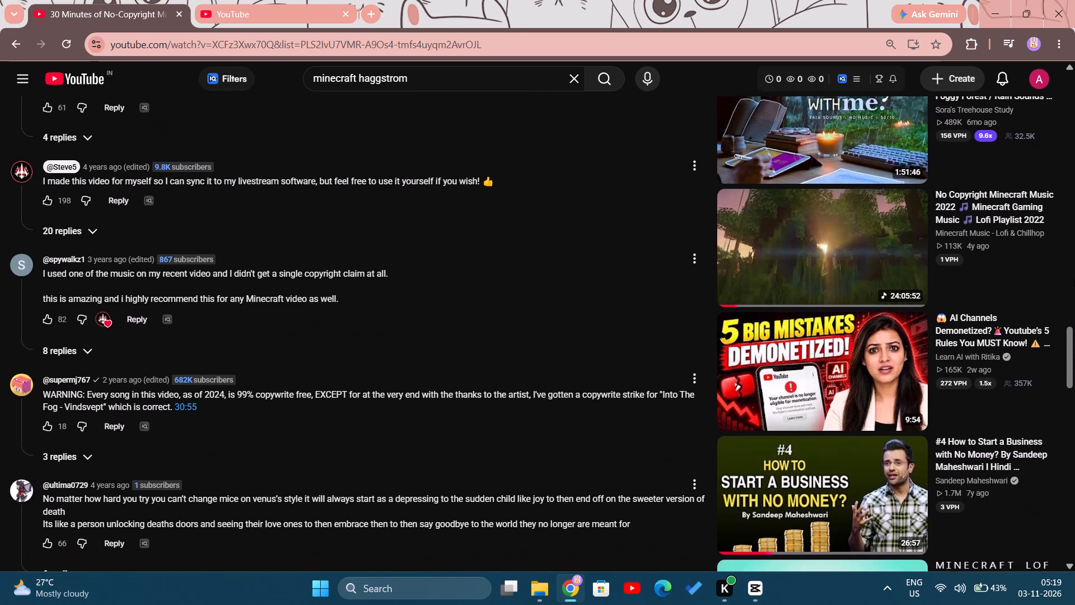
drag(1074, 278, 1070, 15)
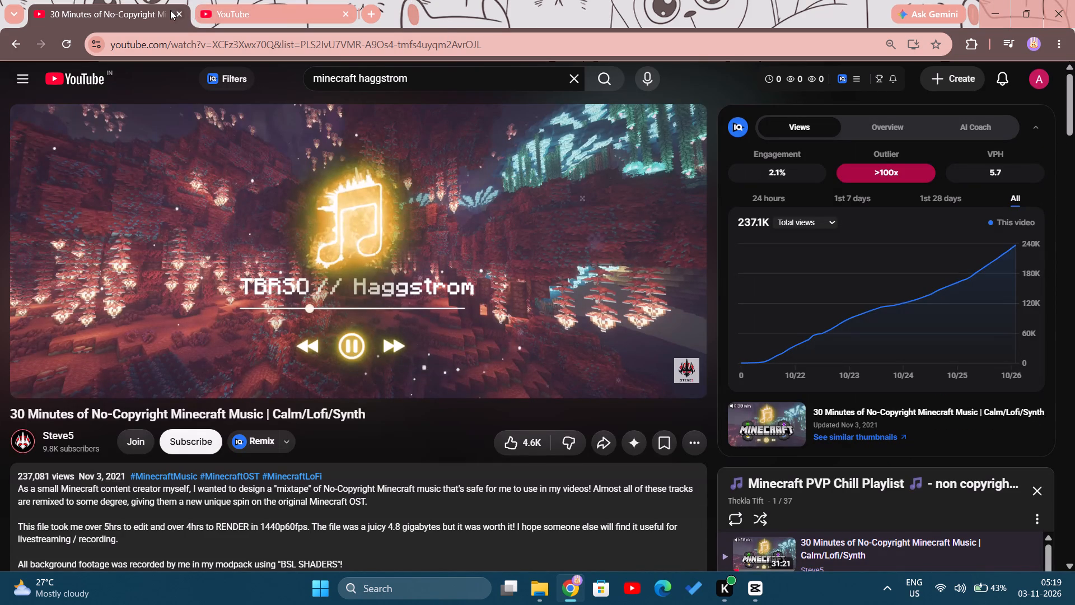
Switch to the other open tab, the YouTube home page.
click(250, 0)
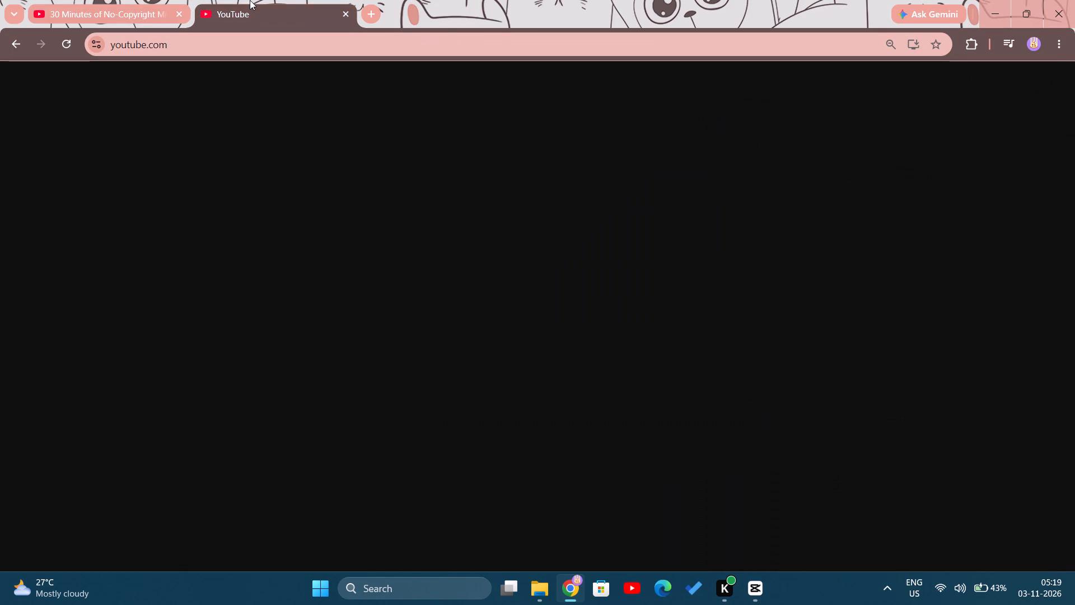